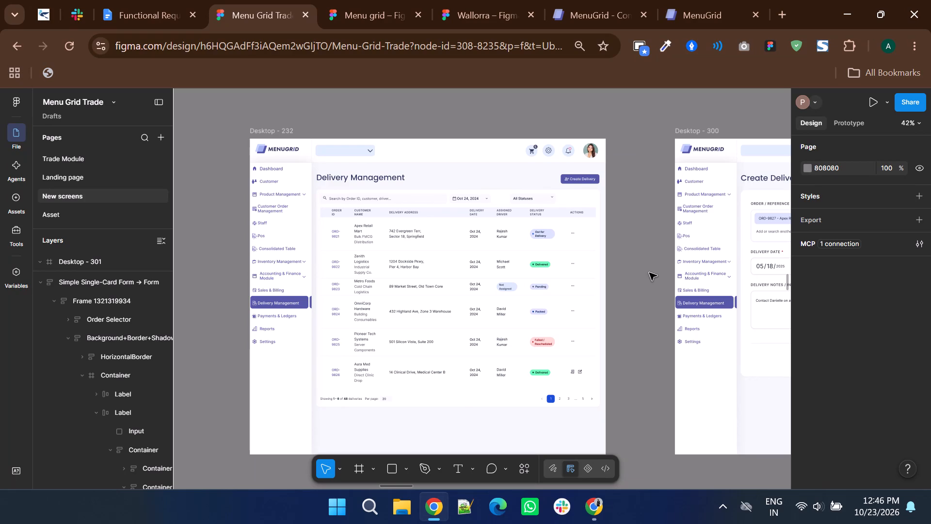
Examine the Delivery Management table on Desktop - 232 and the neighbouring Create Delivery screen.
{"action": "scroll", "coordinate": [603, 356], "scroll_direction": "up", "scroll_amount": 1, "text": "shift"}
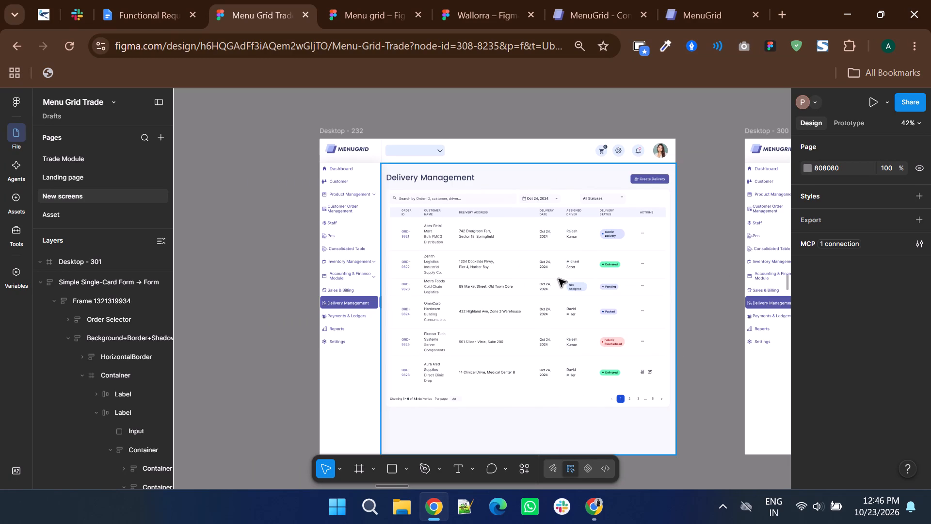
{"action": "scroll", "coordinate": [559, 279], "scroll_direction": "up", "scroll_amount": 2, "text": "ctrl"}
{"action": "scroll", "coordinate": [526, 302], "scroll_direction": "up", "scroll_amount": 1}
{"action": "scroll", "coordinate": [446, 171], "scroll_direction": "up", "scroll_amount": 3, "text": "ctrl"}
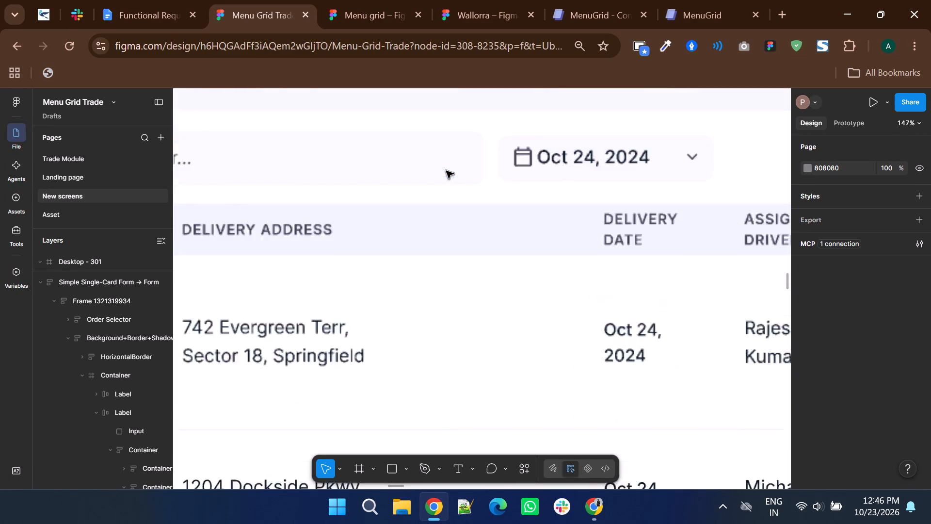
{"action": "scroll", "coordinate": [480, 284], "scroll_direction": "down", "scroll_amount": 1, "text": "ctrl"}
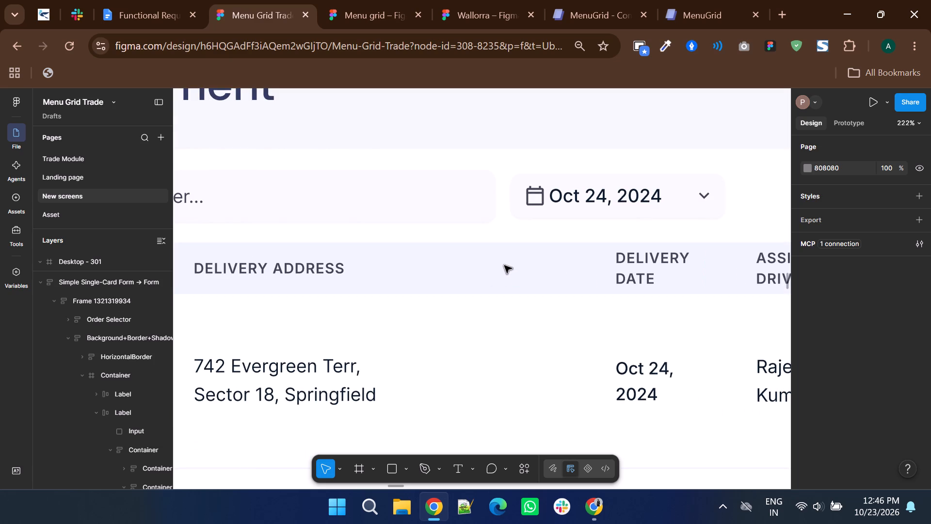
{"action": "scroll", "coordinate": [500, 271], "scroll_direction": "down", "scroll_amount": 2, "text": "ctrl"}
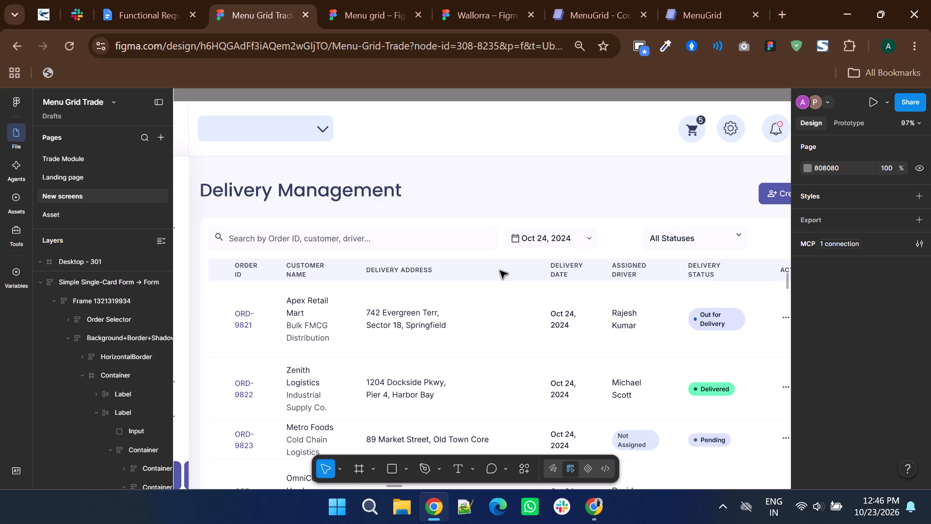
{"action": "scroll", "coordinate": [500, 271], "scroll_direction": "down", "scroll_amount": 1, "text": "ctrl"}
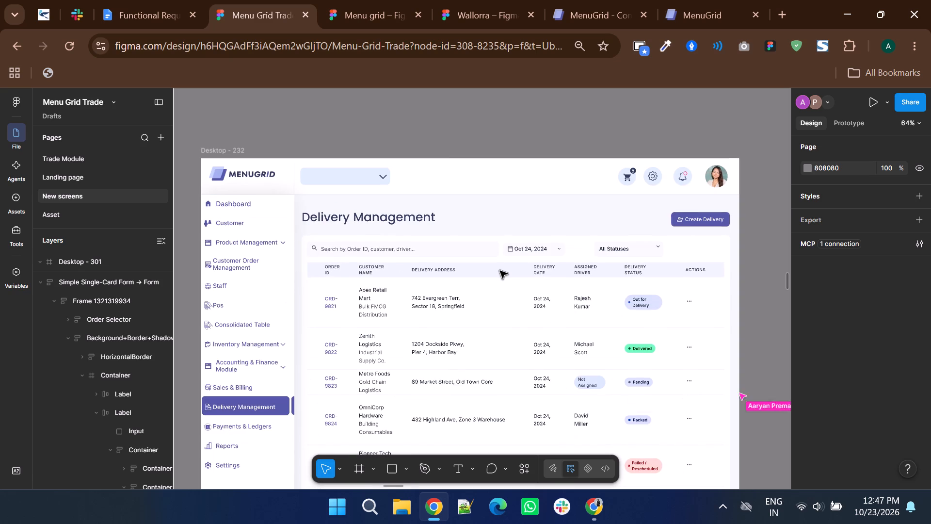
{"action": "scroll", "coordinate": [500, 271], "scroll_direction": "down", "scroll_amount": 3, "text": "ctrl"}
{"action": "scroll", "coordinate": [500, 271], "scroll_direction": "down", "scroll_amount": 1, "text": "shift"}
{"action": "scroll", "coordinate": [610, 288], "scroll_direction": "up", "scroll_amount": 3, "text": "ctrl"}
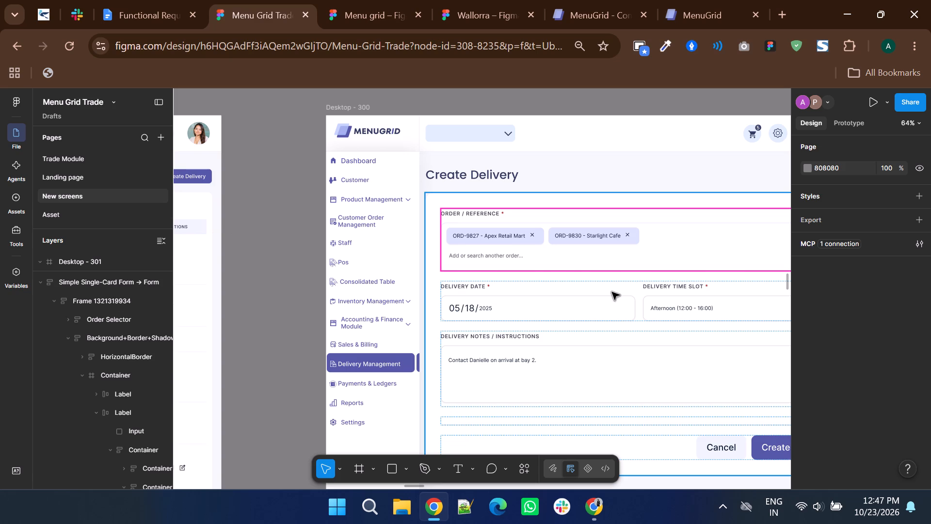
{"action": "scroll", "coordinate": [612, 292], "scroll_direction": "up", "scroll_amount": 8, "text": "shift"}
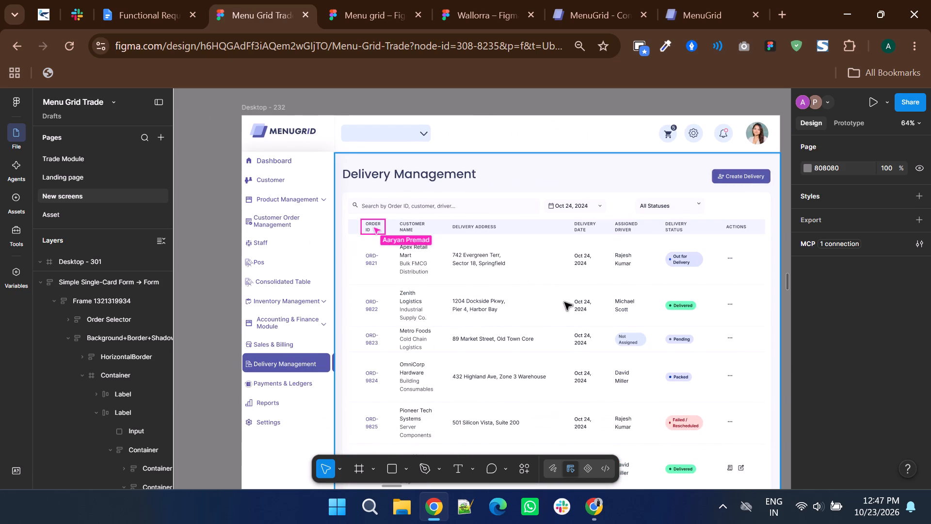
{"action": "scroll", "coordinate": [381, 230], "scroll_direction": "up", "scroll_amount": 2, "text": "ctrl"}
{"action": "scroll", "coordinate": [414, 292], "scroll_direction": "down", "scroll_amount": 2, "text": "ctrl"}
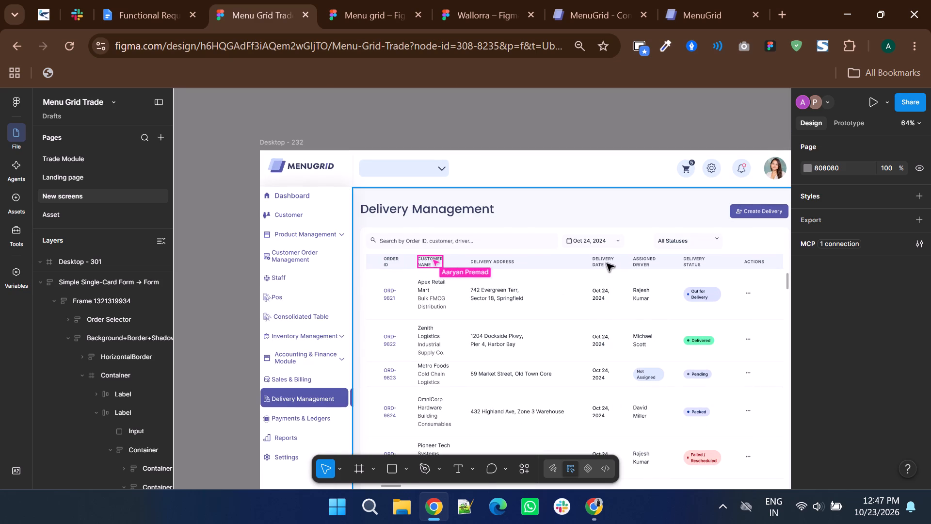
Replace the Order ID column header in the Delivery Management table with "Delivery date" on two lines.
{"action": "double_click", "coordinate": [607, 263]}
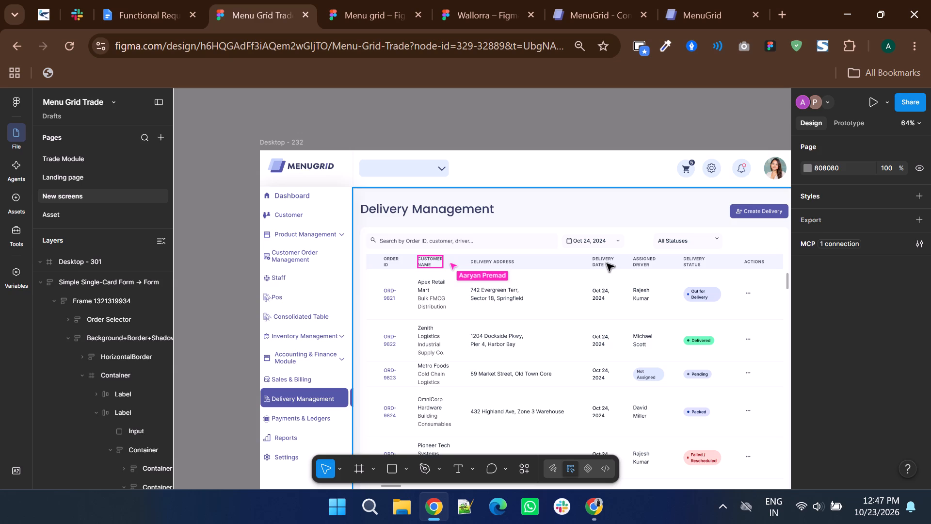
{"action": "left_click", "coordinate": [607, 263]}
{"action": "left_click", "coordinate": [607, 263]}
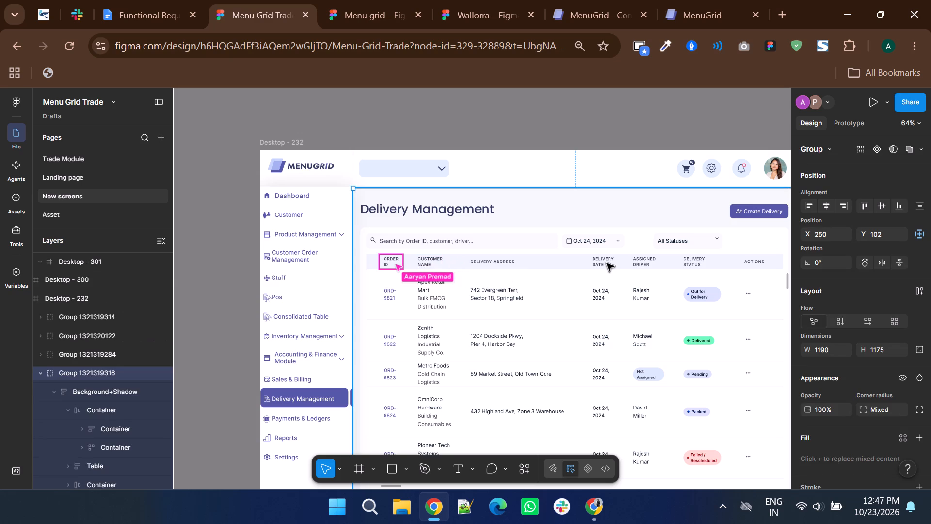
{"action": "scroll", "coordinate": [376, 265], "scroll_direction": "up", "scroll_amount": 3, "text": "ctrl"}
{"action": "triple_click", "coordinate": [409, 246], "text": "ctrl"}
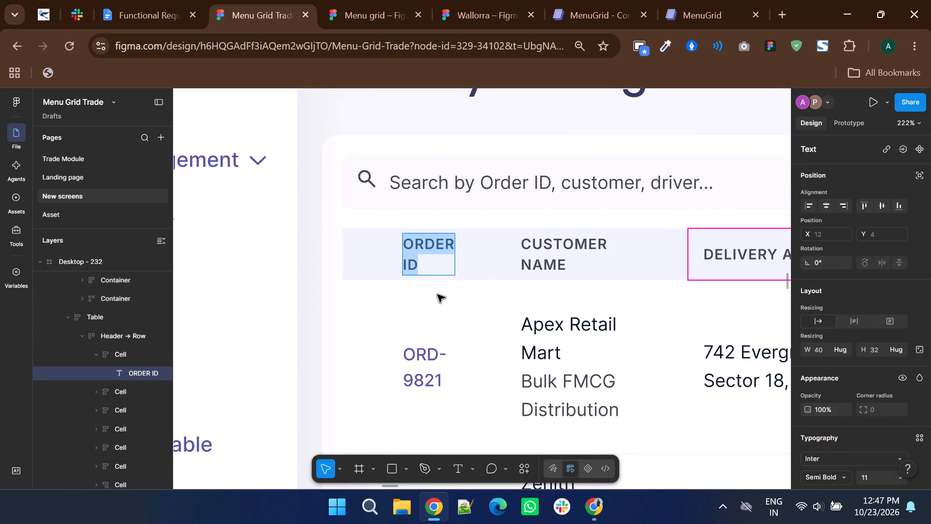
{"action": "scroll", "coordinate": [437, 295], "scroll_direction": "down", "scroll_amount": 2, "text": "ctrl"}
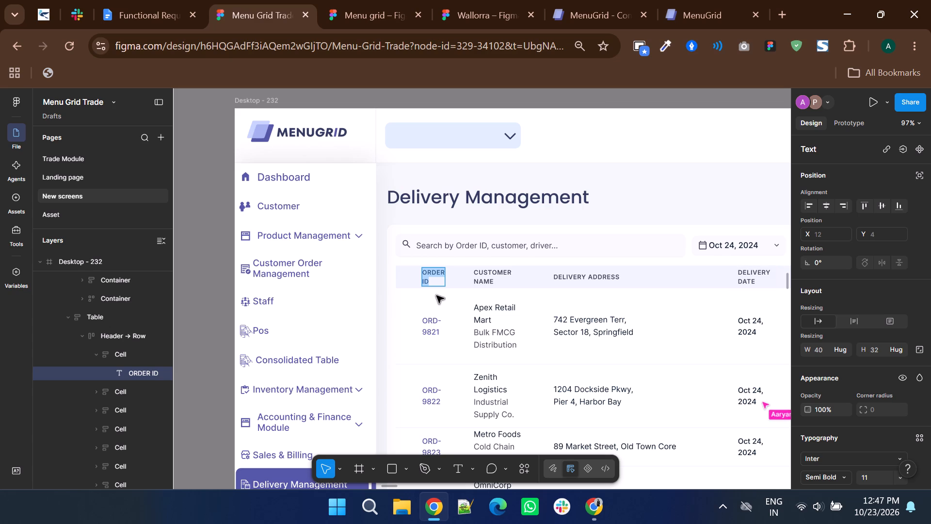
{"action": "type", "text": "Ele"}
{"action": "key", "text": "BackSpace"}
{"action": "key", "text": "BackSpace"}
{"action": "key", "text": "BackSpace"}
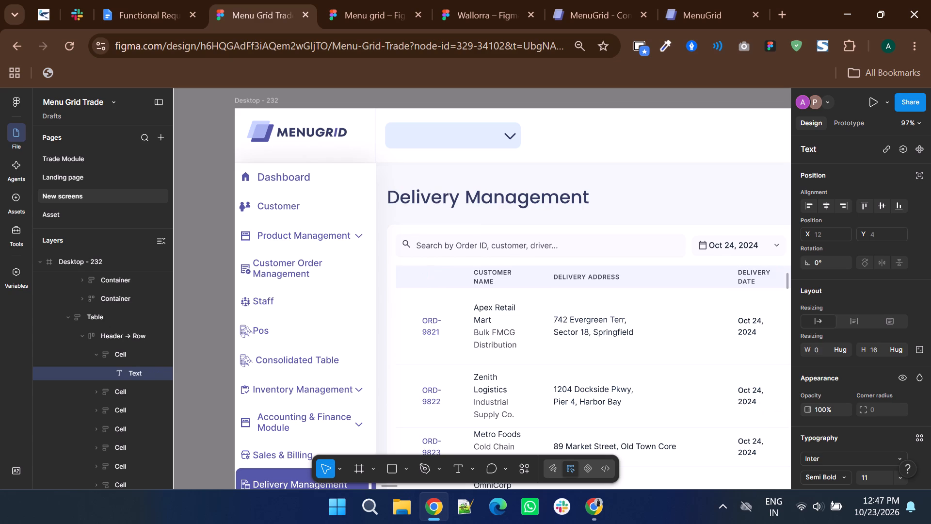
{"action": "type", "text": "Delivery"}
{"action": "key", "text": "space"}
{"action": "key", "text": "Return"}
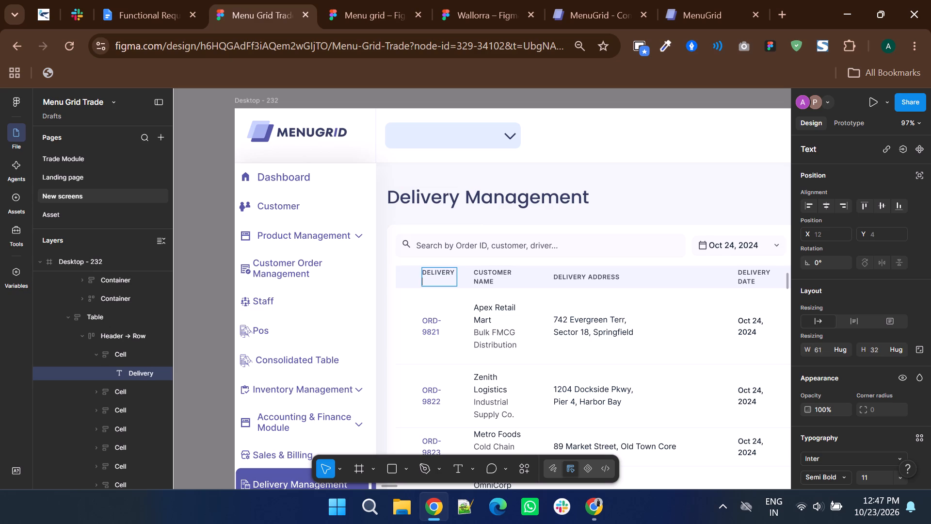
{"action": "type", "text": "date"}
{"action": "scroll", "coordinate": [467, 315], "scroll_direction": "down", "scroll_amount": 1, "text": "ctrl"}
{"action": "double_click", "coordinate": [287, 310]}
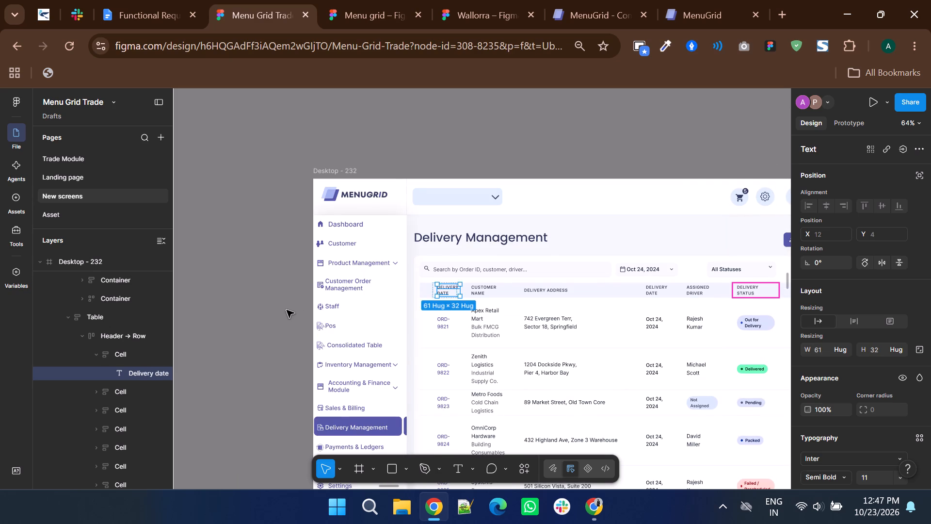
Change the second line of the table's first column header to "ID" so it reads "Delivery ID".
{"action": "scroll", "coordinate": [444, 293], "scroll_direction": "up", "scroll_amount": 3, "text": "ctrl"}
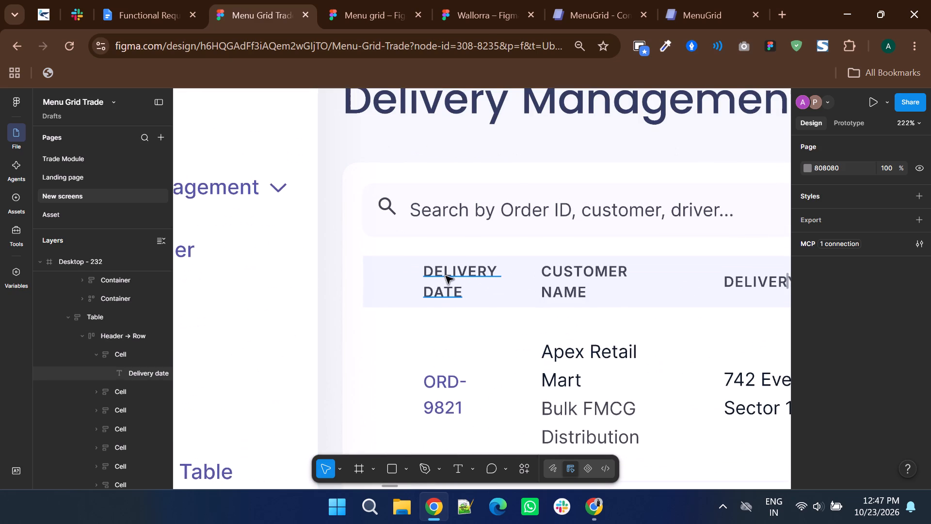
{"action": "double_click", "coordinate": [446, 276], "text": "ctrl"}
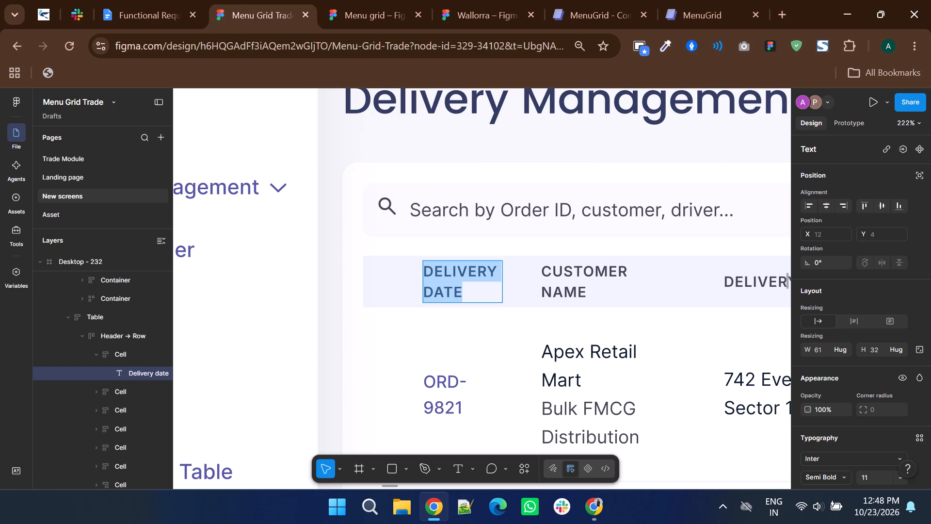
{"action": "left_click_drag", "start_coordinate": [465, 293], "coordinate": [464, 293]}
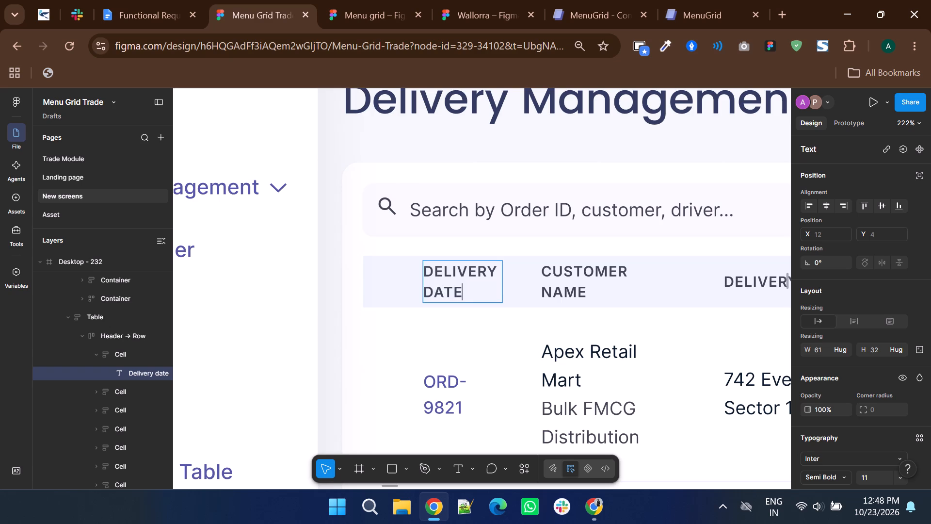
{"action": "left_click_drag", "start_coordinate": [464, 293], "coordinate": [419, 293]}
{"action": "type", "text": "ID"}
Change the ID prefix in the Apex Retail Mart row to DEL, keeping the number 9821.
{"action": "scroll", "coordinate": [449, 348], "scroll_direction": "down", "scroll_amount": 1}
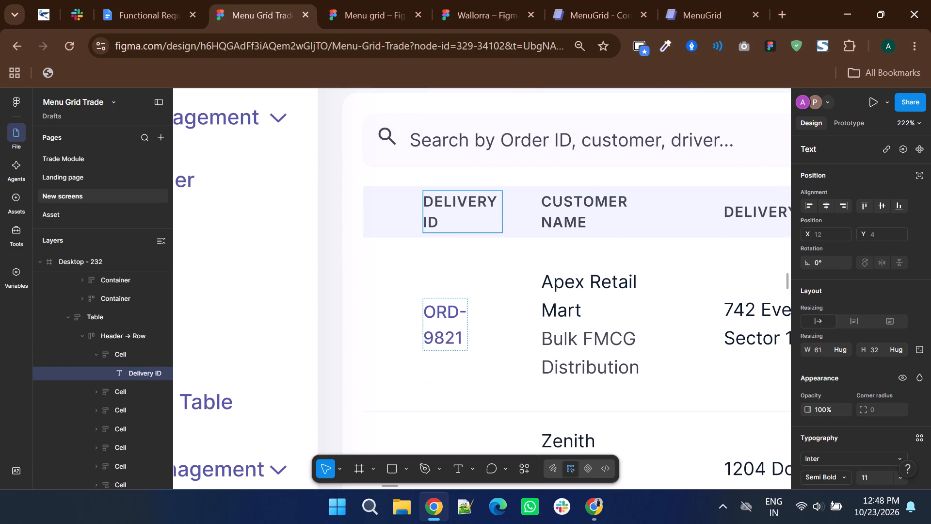
{"action": "left_click_drag", "start_coordinate": [463, 310], "coordinate": [428, 313]}
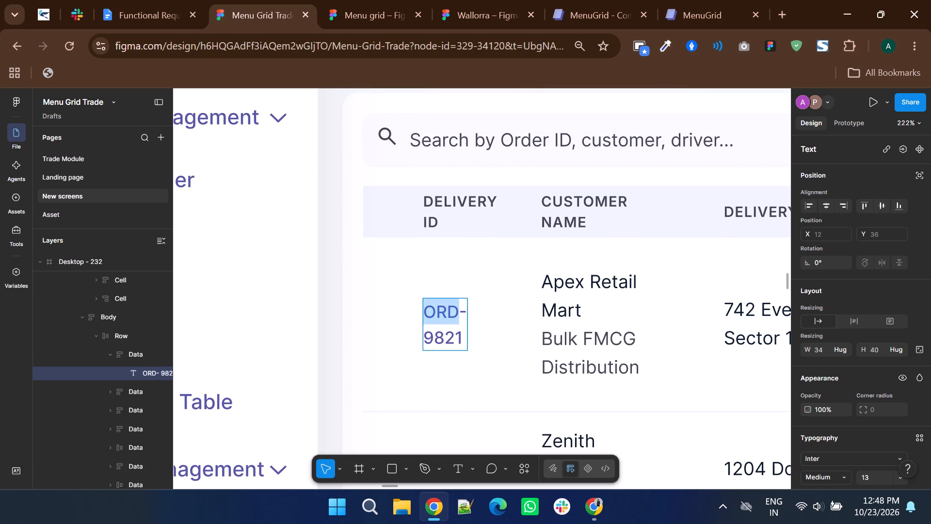
{"action": "left_click_drag", "start_coordinate": [428, 313], "coordinate": [428, 313]}
{"action": "type", "text": "El"}
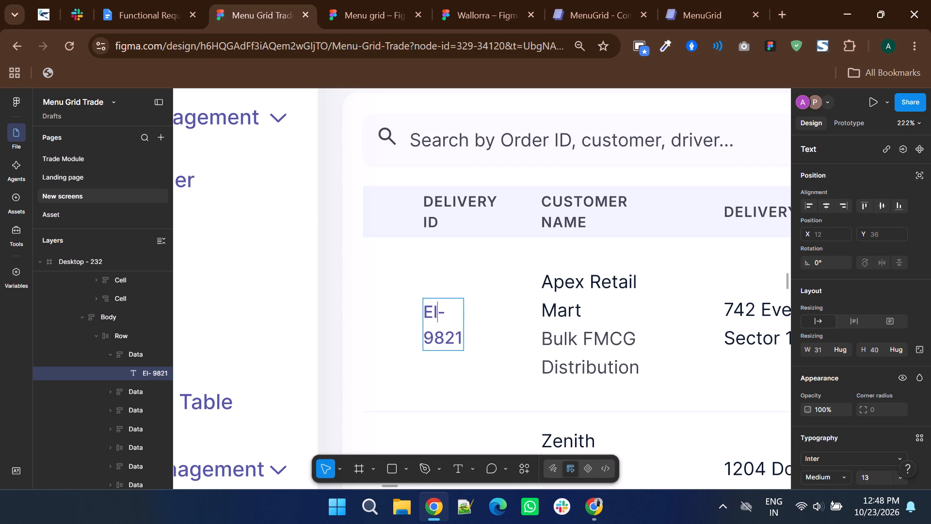
{"action": "key", "text": "BackSpace"}
{"action": "key", "text": "BackSpace"}
{"action": "type", "text": "De"}
{"action": "key", "text": "BackSpace"}
{"action": "type", "text": "eL"}
{"action": "key", "text": "BackSpace"}
{"action": "key", "text": "BackSpace"}
{"action": "key", "text": "shift+e"}
{"action": "key", "text": "shift+l"}
Change the ID prefix in the Zenith Logistics row to DEL, keeping the number 9822.
{"action": "scroll", "coordinate": [488, 304], "scroll_direction": "down", "scroll_amount": 2}
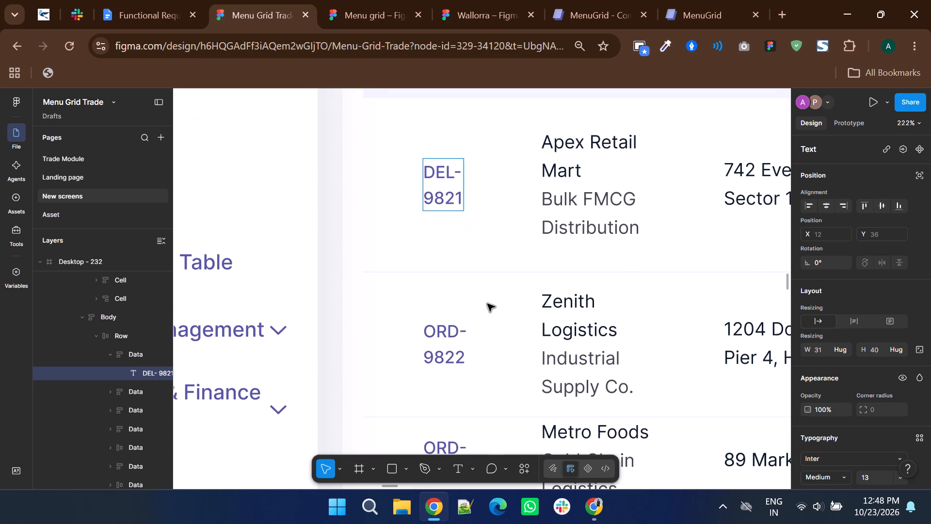
{"action": "left_click_drag", "start_coordinate": [461, 334], "coordinate": [423, 332]}
{"action": "key", "text": "shift+e"}
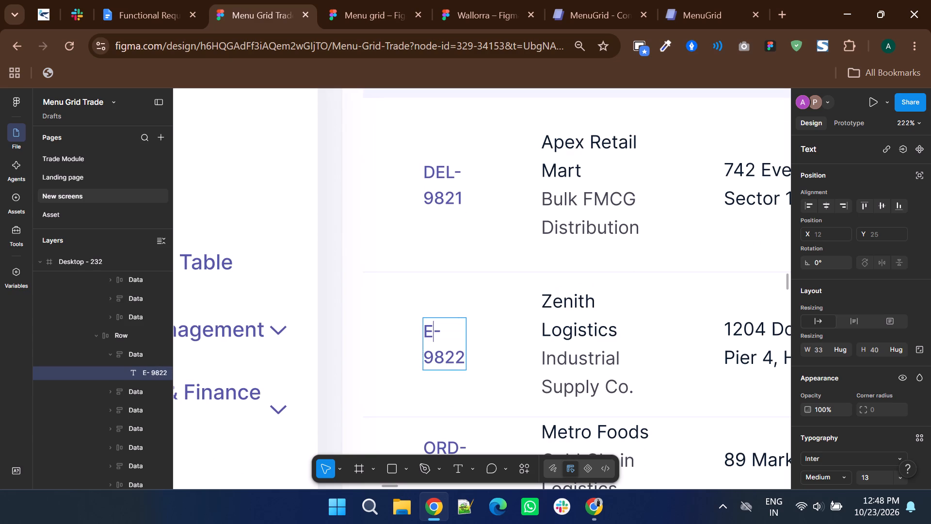
{"action": "key", "text": "BackSpace"}
{"action": "type", "text": "DEL"}
Change the ID prefix in the Metro Foods row to DEL, keeping the number 9823.
{"action": "scroll", "coordinate": [438, 317], "scroll_direction": "down", "scroll_amount": 2}
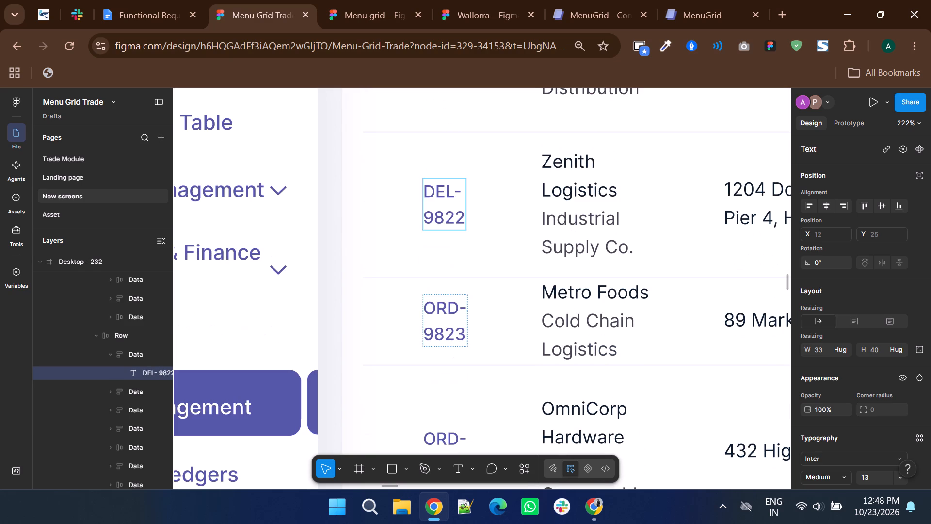
{"action": "left_click_drag", "start_coordinate": [457, 306], "coordinate": [420, 308]}
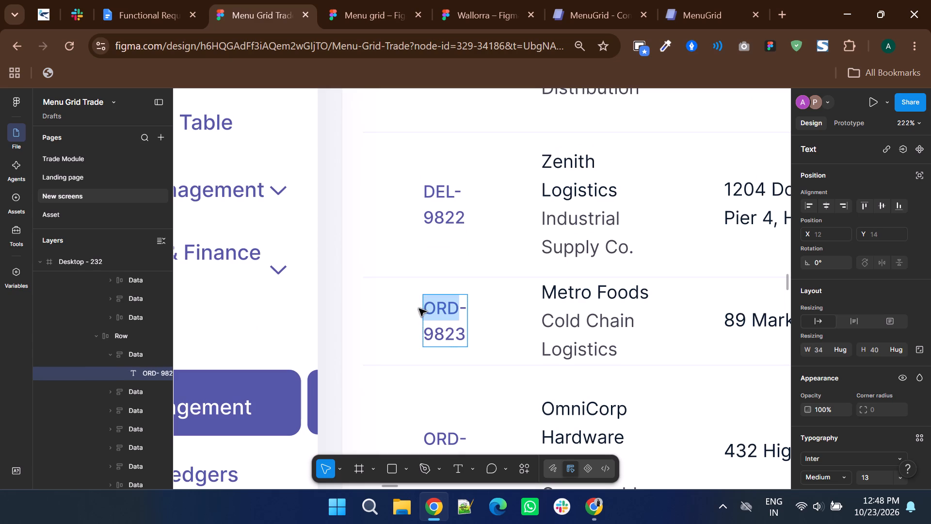
{"action": "type", "text": "EE"}
{"action": "key", "text": "BackSpace"}
{"action": "key", "text": "BackSpace"}
{"action": "key", "text": "shift+e"}
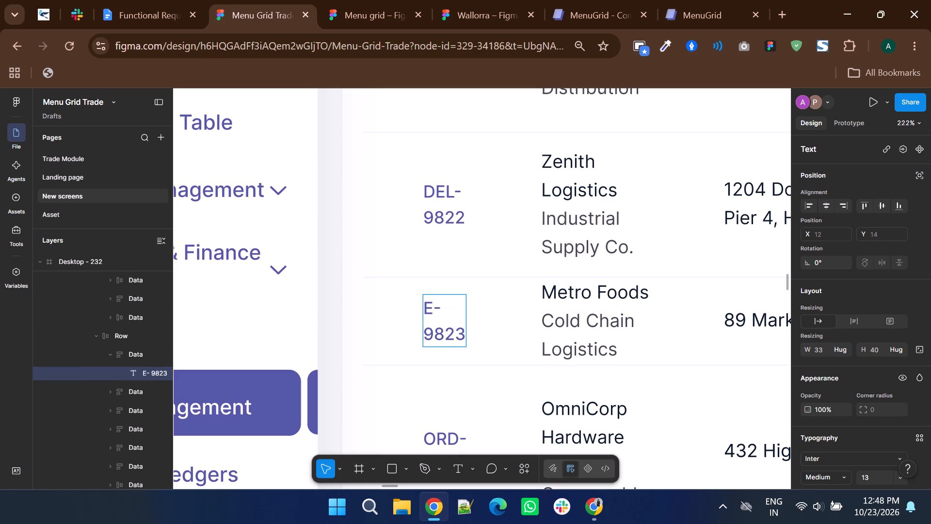
{"action": "key", "text": "BackSpace"}
{"action": "key", "text": "shift+d"}
{"action": "key", "text": "shift+e"}
{"action": "key", "text": "shift+l"}
Change the ID prefix in the OmniCorp Hardware row to DEL, keeping the number 9824.
{"action": "scroll", "coordinate": [419, 309], "scroll_direction": "down", "scroll_amount": 2}
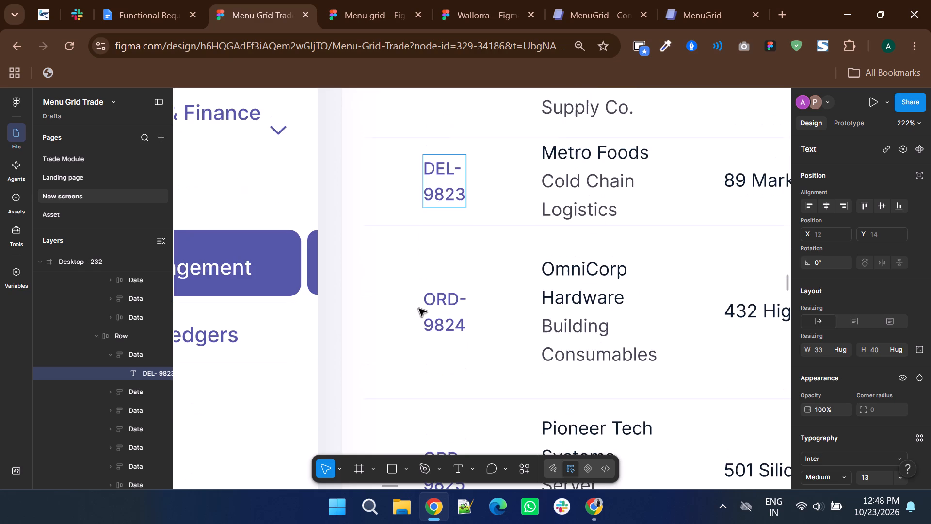
{"action": "double_click", "coordinate": [450, 299]}
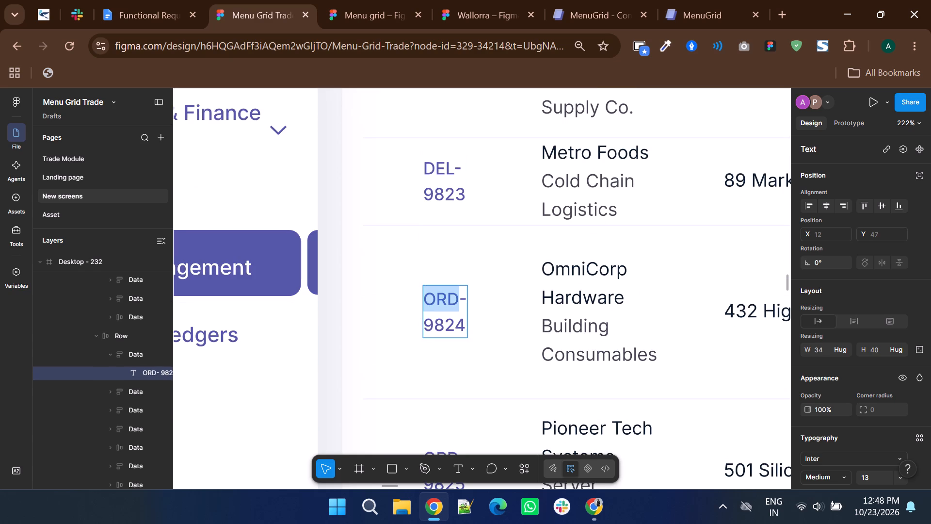
{"action": "key", "text": "shift+e"}
{"action": "key", "text": "BackSpace"}
{"action": "key", "text": "shift+d"}
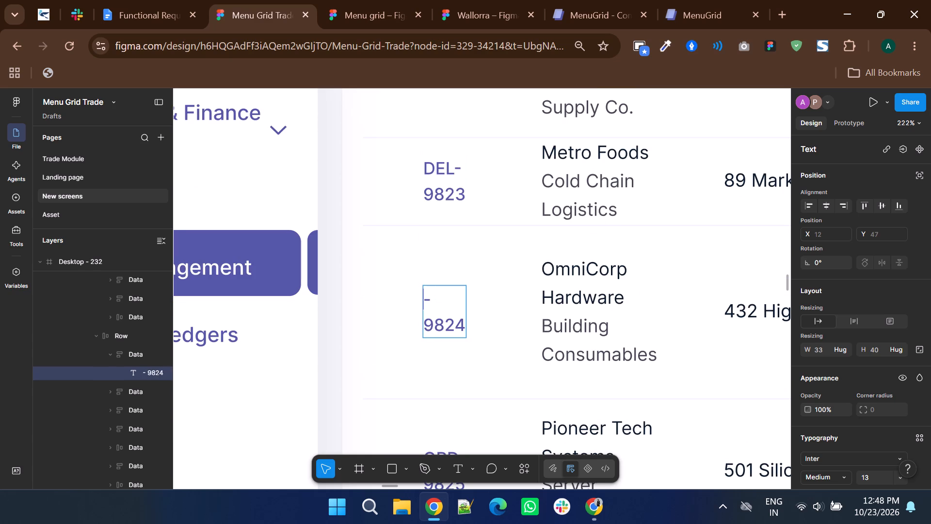
{"action": "key", "text": "shift+d"}
{"action": "key", "text": "BackSpace"}
{"action": "key", "text": "shift+e"}
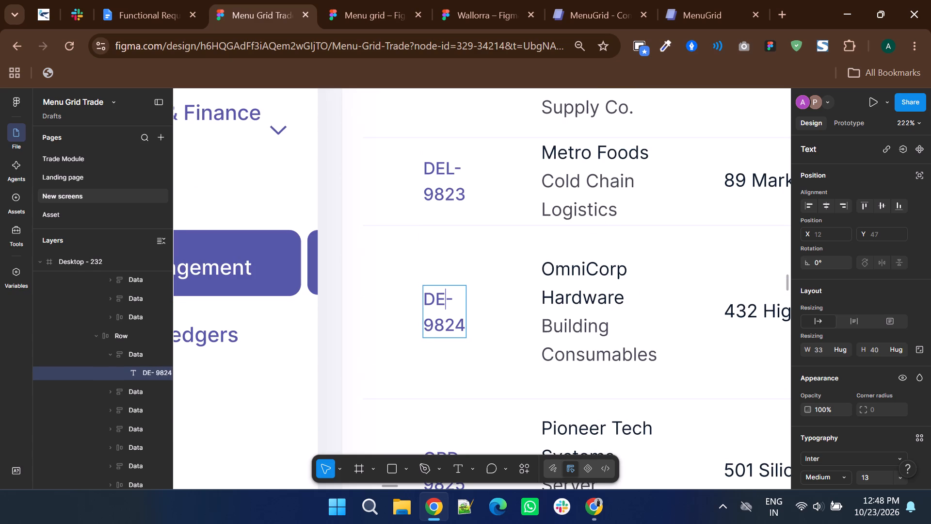
{"action": "key", "text": "shift+l"}
Change the ID prefix in the Pioneer Tech Systems row to DEL, keeping the number 9825.
{"action": "scroll", "coordinate": [433, 287], "scroll_direction": "down", "scroll_amount": 2}
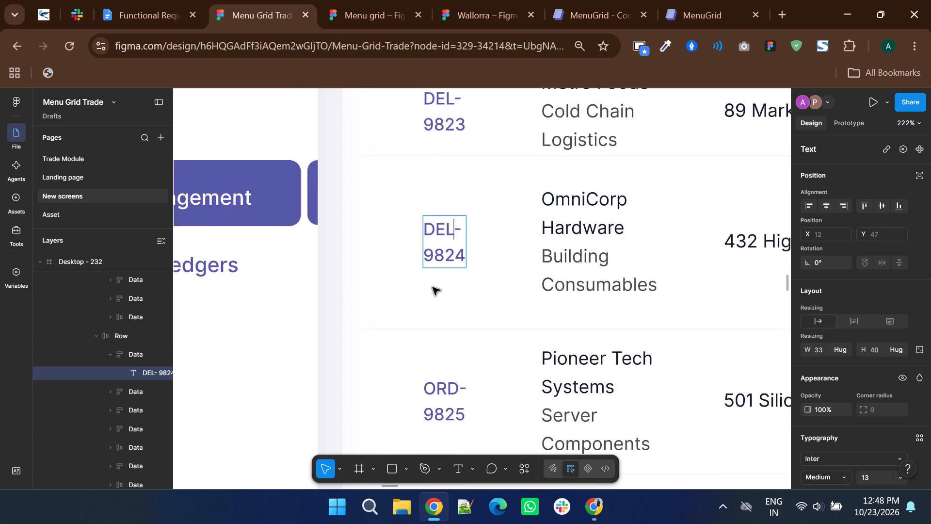
{"action": "scroll", "coordinate": [433, 287], "scroll_direction": "down", "scroll_amount": 1}
{"action": "double_click", "coordinate": [441, 251]}
{"action": "left_click", "coordinate": [441, 251]}
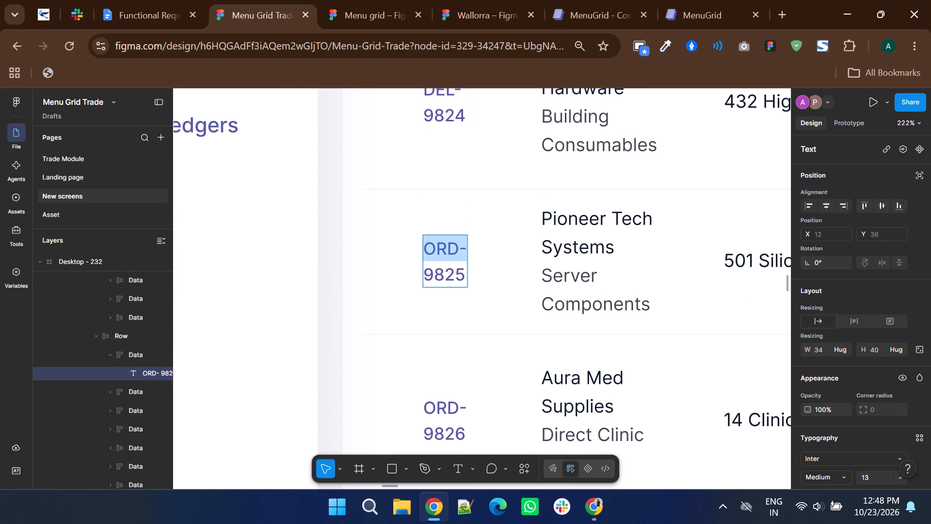
{"action": "double_click", "coordinate": [441, 251]}
{"action": "key", "text": "shift+e"}
{"action": "key", "text": "BackSpace"}
{"action": "type", "text": "De"}
{"action": "key", "text": "BackSpace"}
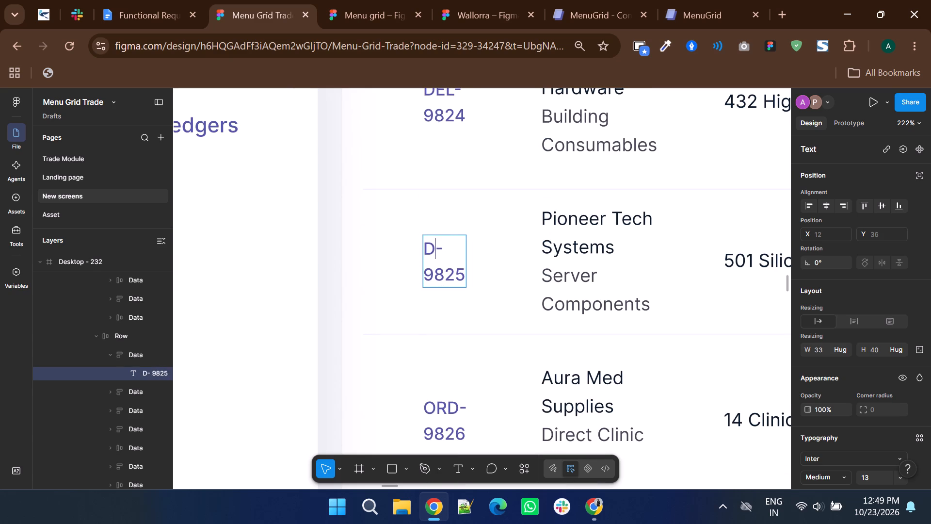
{"action": "type", "text": "EL"}
Change the ID prefix in the Aura Med Supplies row to DEL, keeping the number 9826, and deselect the text.
{"action": "scroll", "coordinate": [500, 292], "scroll_direction": "down", "scroll_amount": 3}
{"action": "triple_click", "coordinate": [445, 199]}
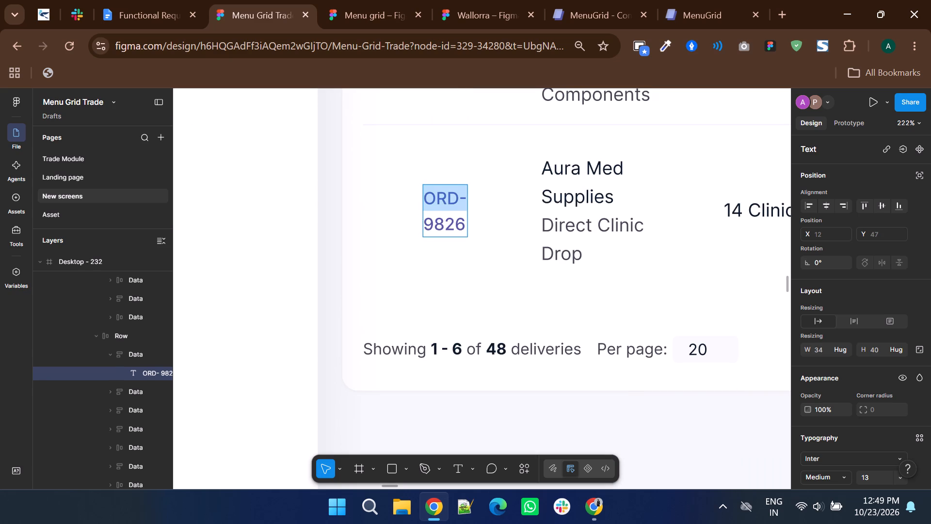
{"action": "left_click", "coordinate": [445, 199]}
{"action": "double_click", "coordinate": [445, 199]}
{"action": "left_click_drag", "start_coordinate": [459, 201], "coordinate": [415, 210]}
{"action": "type", "text": "DE"}
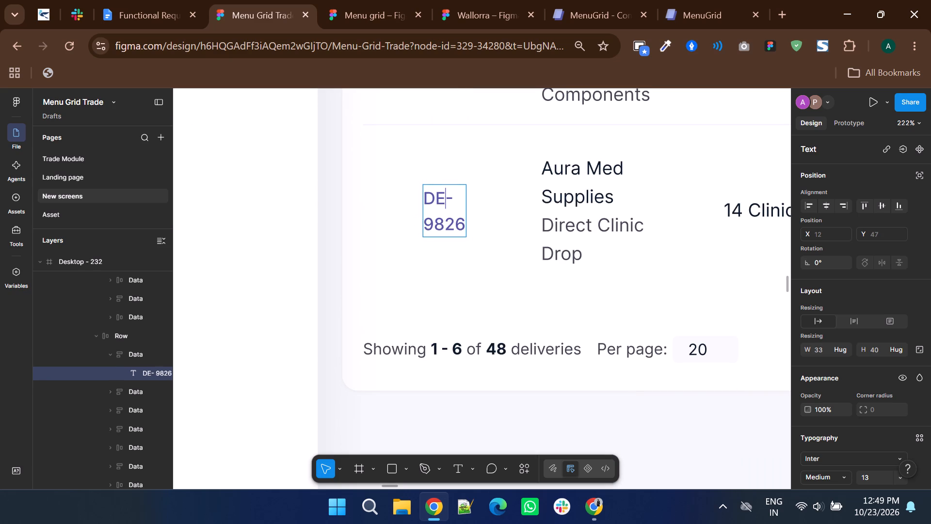
{"action": "key", "text": "shift+l"}
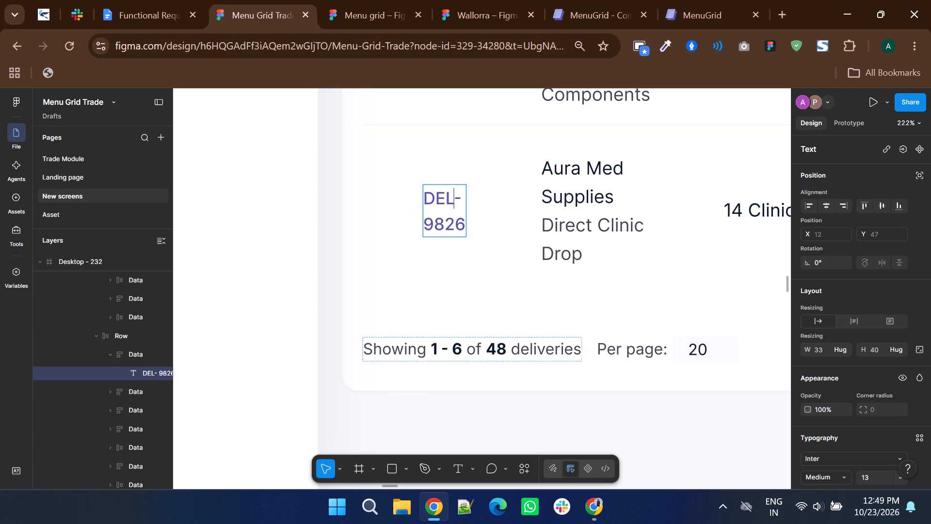
{"action": "scroll", "coordinate": [487, 410], "scroll_direction": "down", "scroll_amount": 2, "text": "ctrl"}
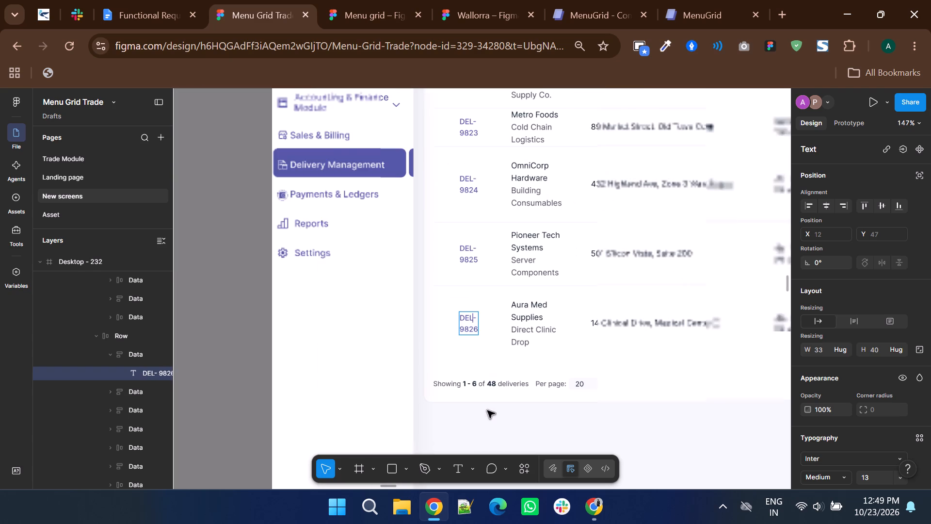
{"action": "double_click", "coordinate": [226, 344]}
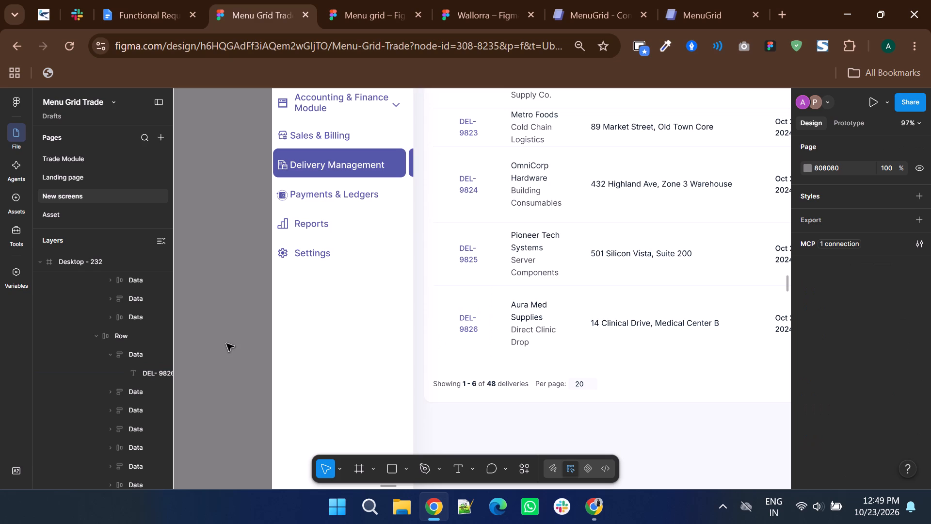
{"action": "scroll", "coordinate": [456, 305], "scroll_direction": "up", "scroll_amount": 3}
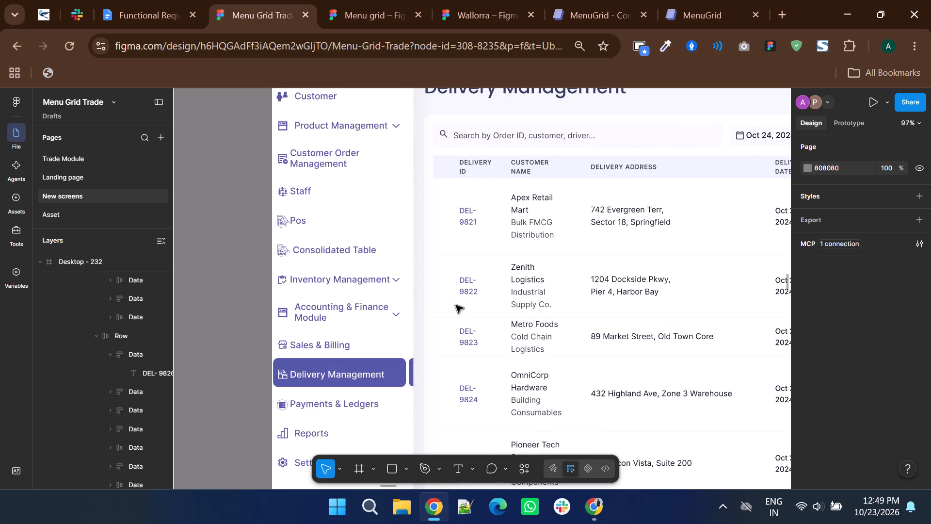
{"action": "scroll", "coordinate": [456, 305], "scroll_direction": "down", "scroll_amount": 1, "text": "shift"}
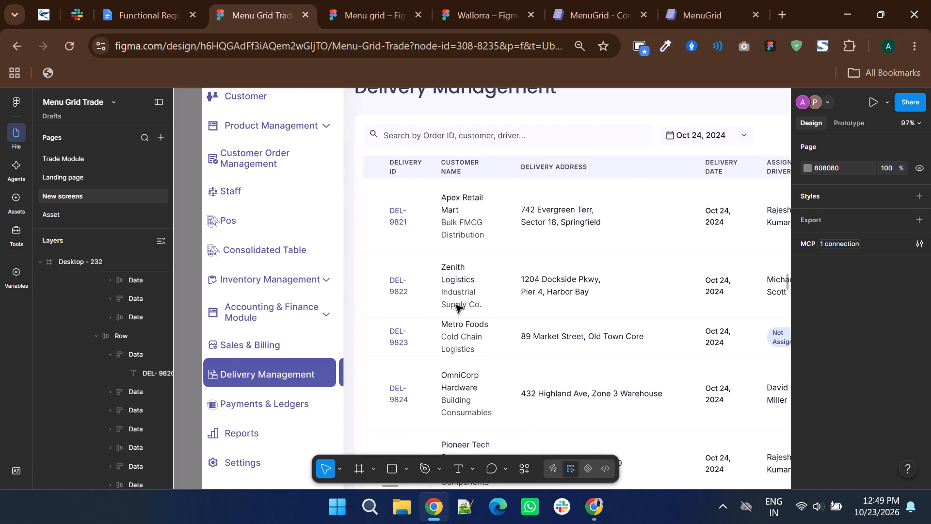
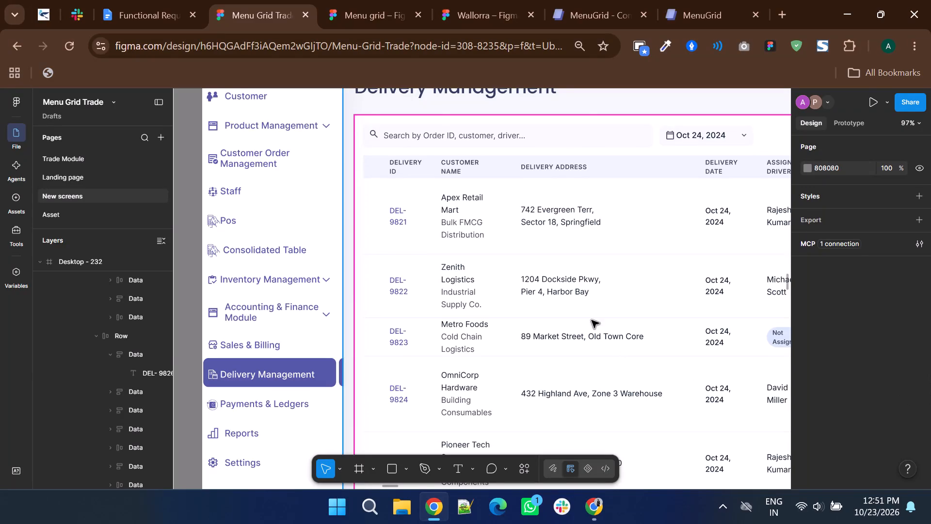
Delete the Assigned Driver header cell from the Delivery Management table.
{"action": "scroll", "coordinate": [573, 301], "scroll_direction": "down", "scroll_amount": 2, "text": "shift"}
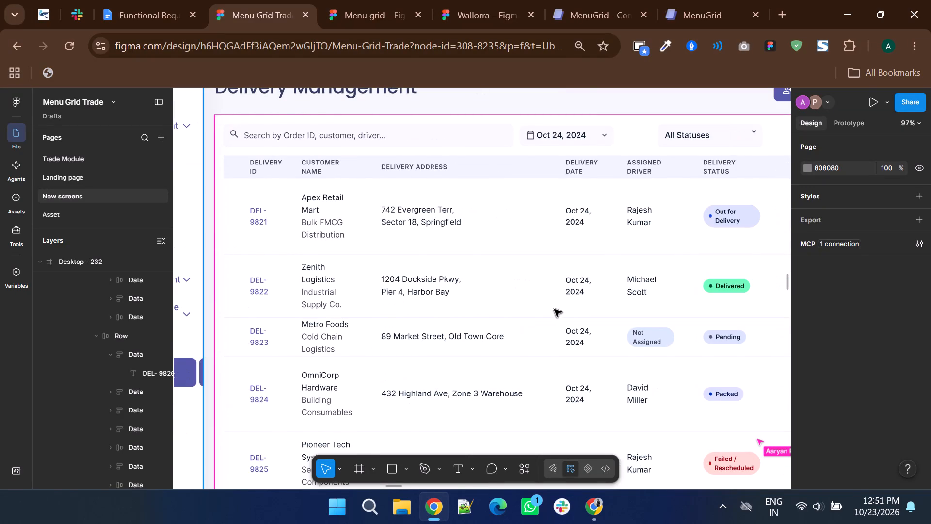
{"action": "scroll", "coordinate": [622, 320], "scroll_direction": "down", "scroll_amount": 1, "text": "ctrl"}
{"action": "scroll", "coordinate": [622, 320], "scroll_direction": "down", "scroll_amount": 2, "text": "shift"}
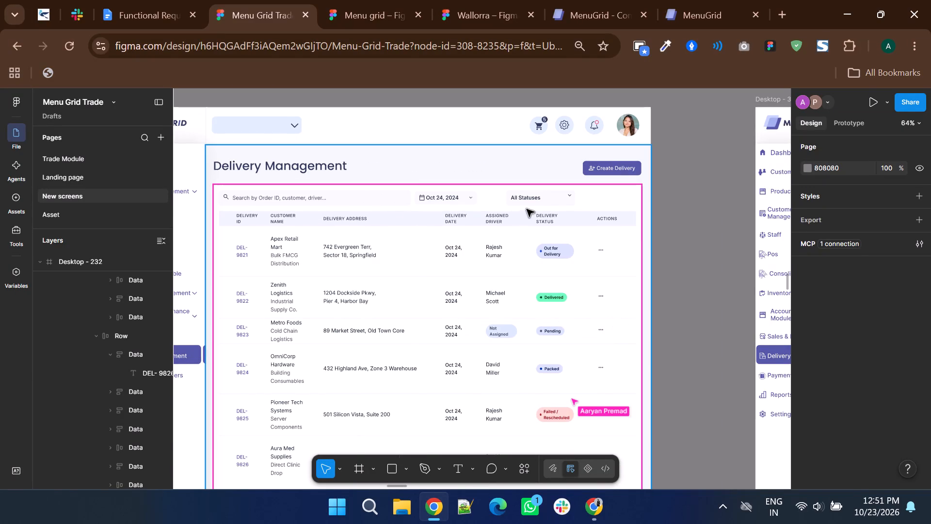
{"action": "scroll", "coordinate": [501, 213], "scroll_direction": "up", "scroll_amount": 2, "text": "ctrl"}
{"action": "triple_click", "coordinate": [489, 222]}
{"action": "left_click", "coordinate": [489, 222]}
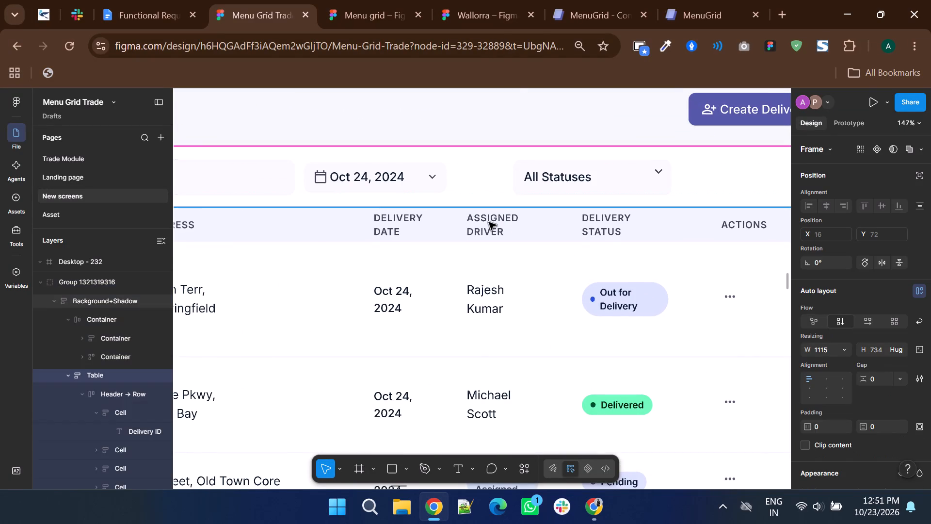
{"action": "double_click", "coordinate": [489, 222]}
{"action": "double_click", "coordinate": [489, 223]}
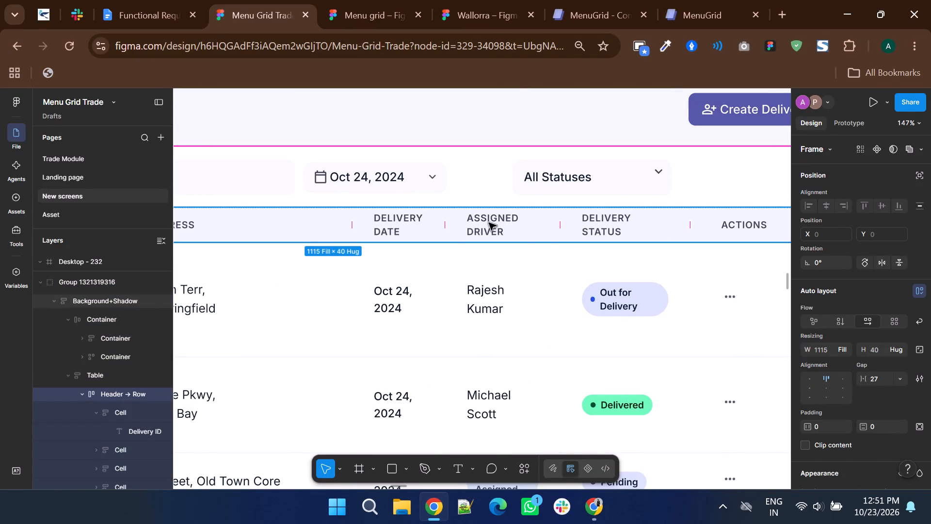
{"action": "key", "text": "Delete"}
Rename the Customer Name column header to Orders and deselect the text.
{"action": "scroll", "coordinate": [557, 257], "scroll_direction": "down", "scroll_amount": 1, "text": "ctrl"}
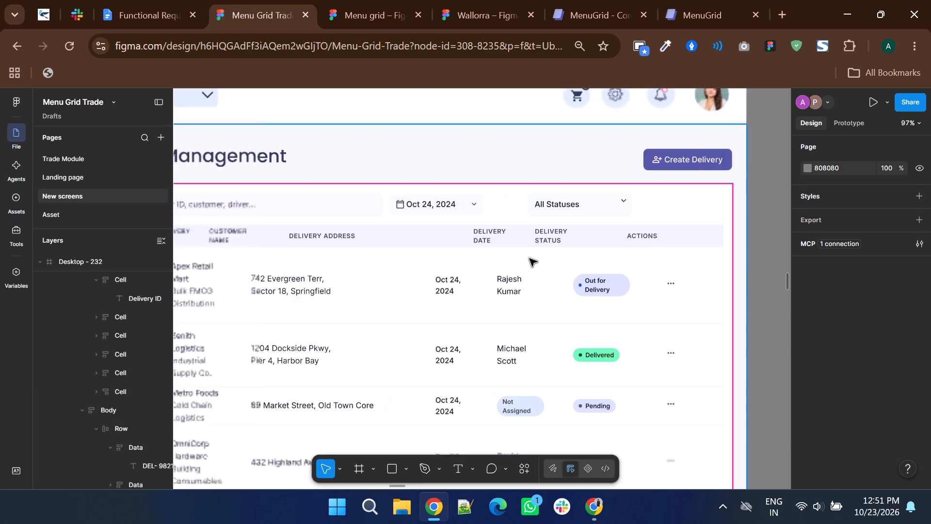
{"action": "scroll", "coordinate": [528, 259], "scroll_direction": "up", "scroll_amount": 2, "text": "shift"}
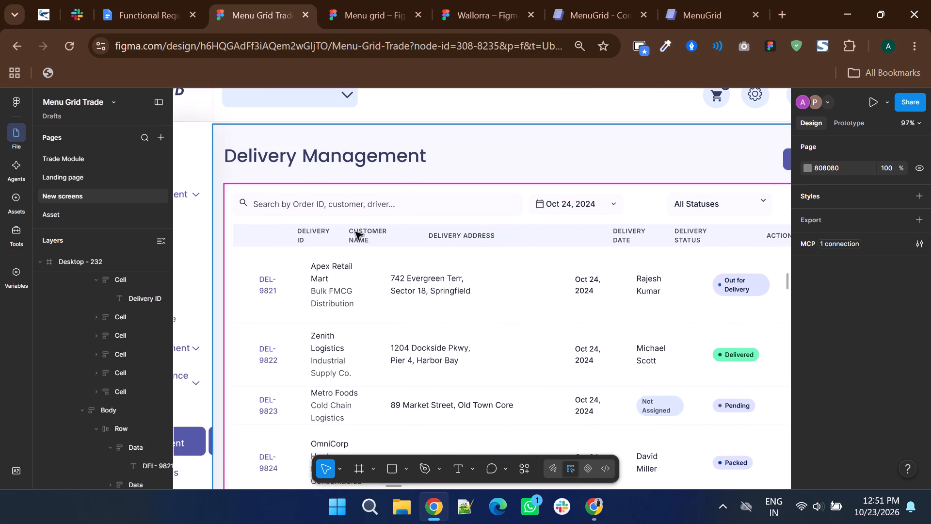
{"action": "double_click", "coordinate": [354, 231], "text": "ctrl"}
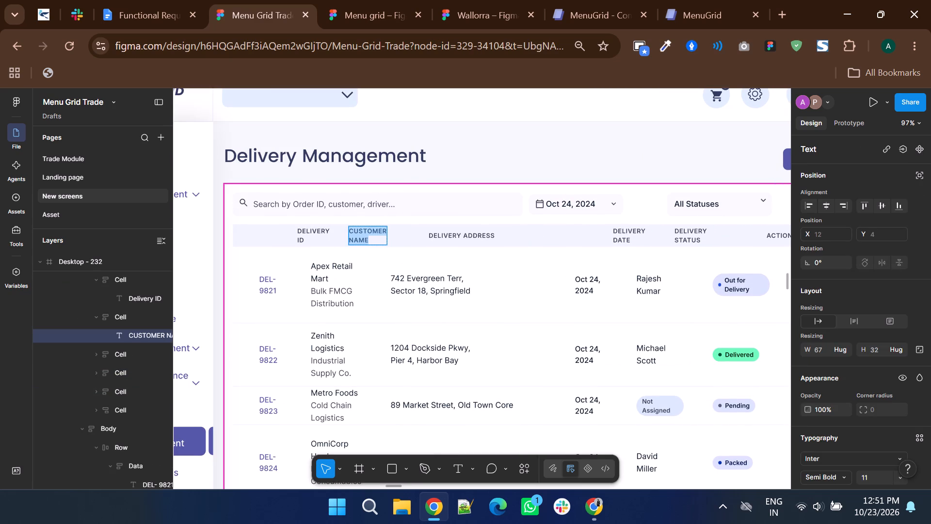
{"action": "type", "text": "Orders"}
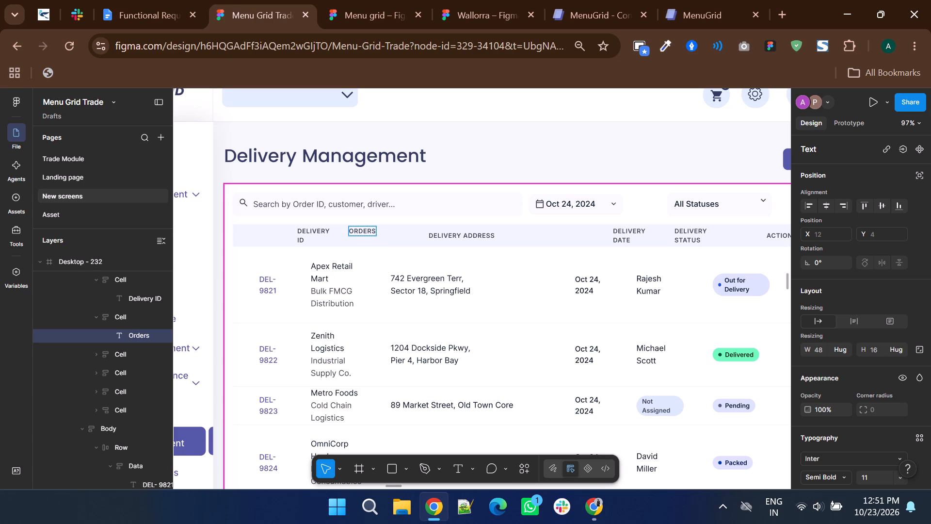
{"action": "scroll", "coordinate": [336, 224], "scroll_direction": "up", "scroll_amount": 2, "text": "ctrl"}
{"action": "left_click", "coordinate": [357, 248]}
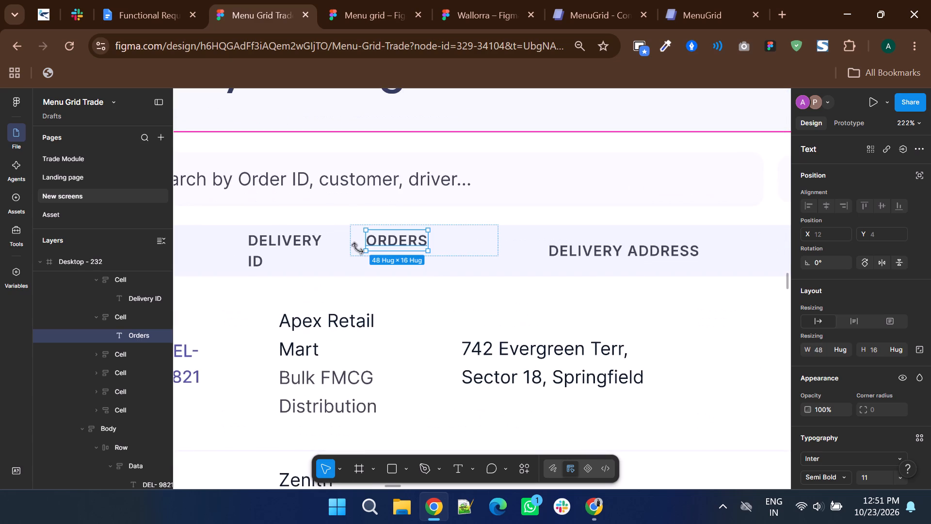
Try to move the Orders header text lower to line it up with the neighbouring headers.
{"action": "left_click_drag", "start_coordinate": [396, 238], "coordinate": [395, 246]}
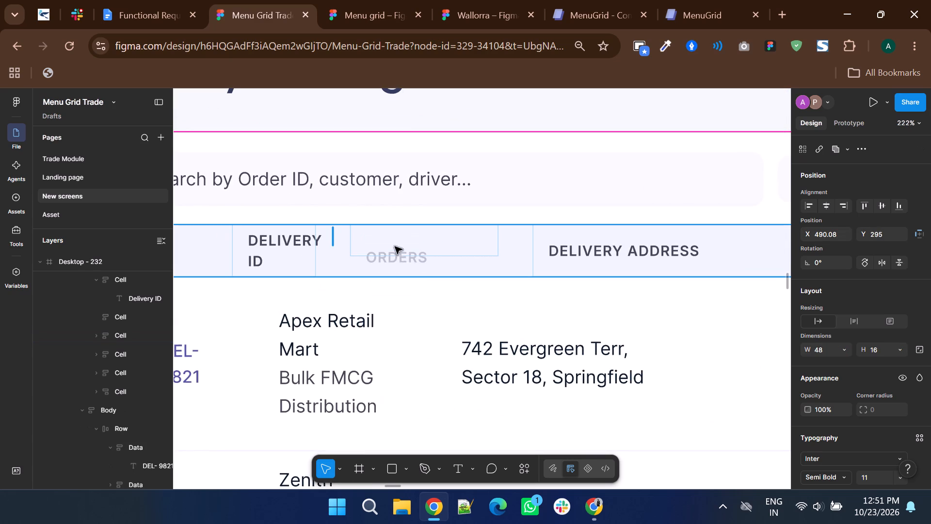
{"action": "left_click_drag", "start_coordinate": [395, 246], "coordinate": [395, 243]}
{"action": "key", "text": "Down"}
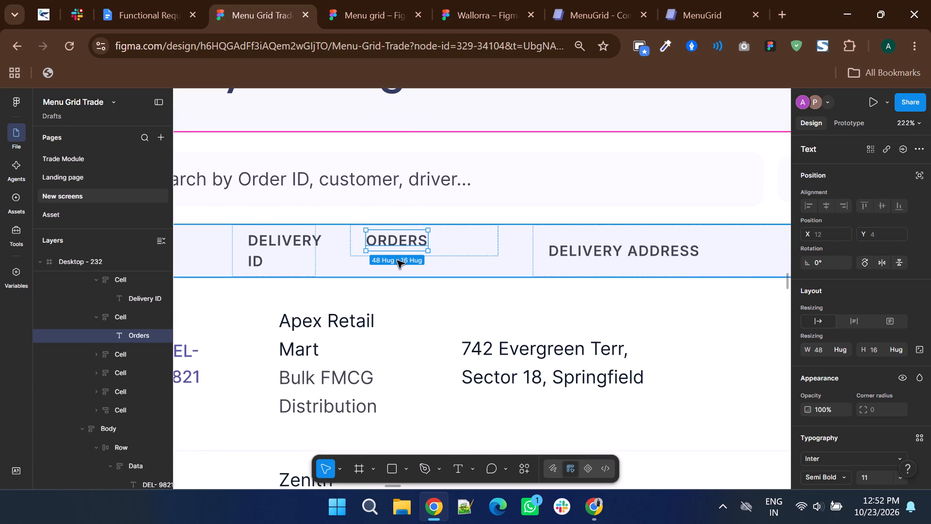
Increase the Orders header cell's top padding to 11, keeping the bottom padding at 4, and deselect the cell.
{"action": "left_click", "coordinate": [397, 253]}
{"action": "left_click", "coordinate": [460, 236]}
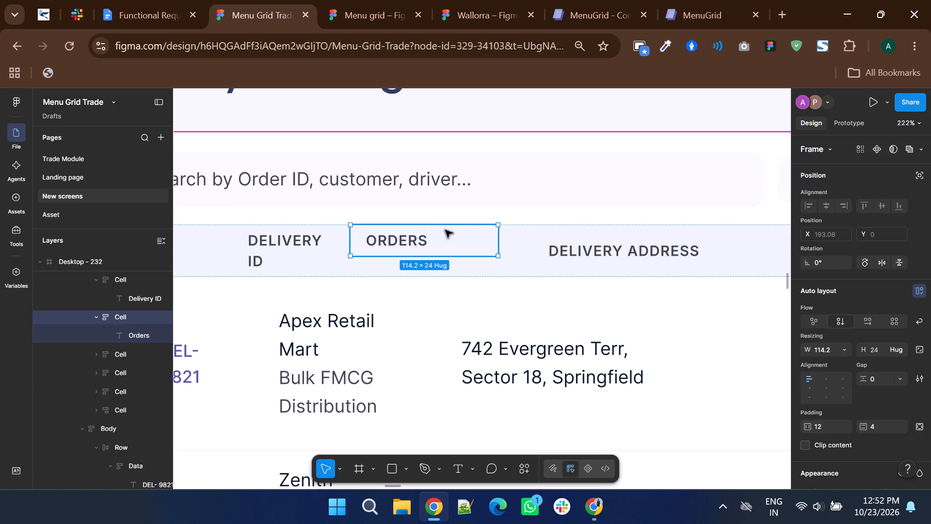
{"action": "scroll", "coordinate": [421, 227], "scroll_direction": "up", "scroll_amount": 3, "text": "ctrl"}
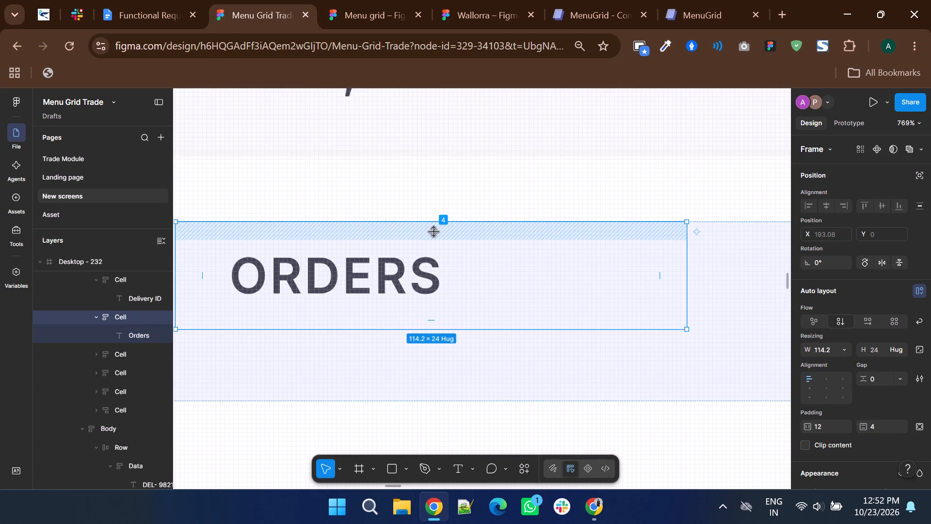
{"action": "left_click_drag", "start_coordinate": [433, 231], "coordinate": [440, 263]}
{"action": "scroll", "coordinate": [440, 263], "scroll_direction": "down", "scroll_amount": 3, "text": "ctrl"}
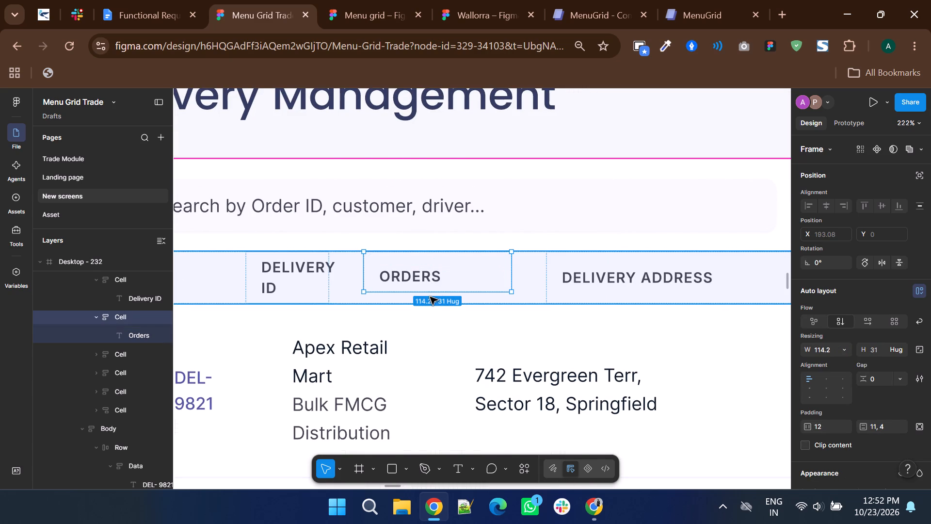
{"action": "scroll", "coordinate": [450, 286], "scroll_direction": "down", "scroll_amount": 2, "text": "ctrl"}
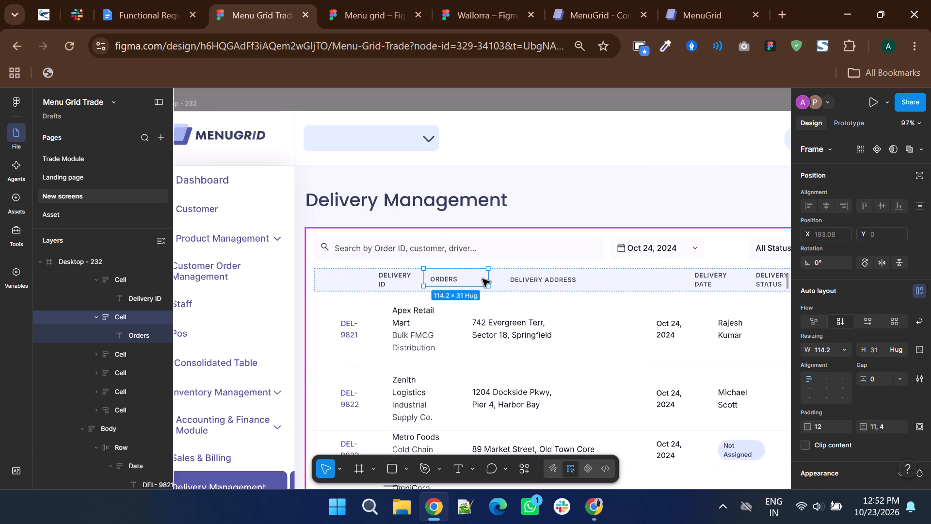
{"action": "scroll", "coordinate": [482, 281], "scroll_direction": "down", "scroll_amount": 1, "text": "ctrl"}
{"action": "double_click", "coordinate": [522, 143]}
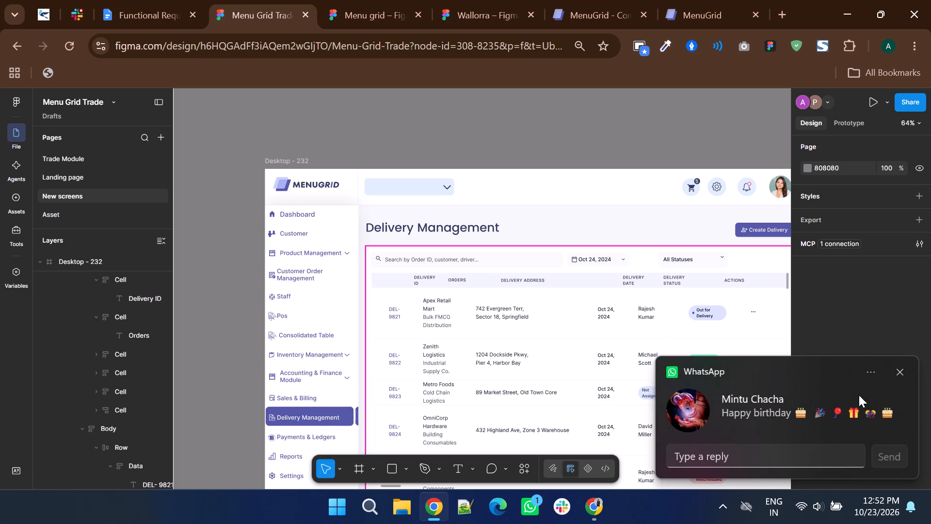
Dismiss the WhatsApp message notification.
{"action": "left_click", "coordinate": [903, 370]}
Select the driver name in the Apex Retail Mart row of the Delivery Management table.
{"action": "scroll", "coordinate": [436, 262], "scroll_direction": "down", "scroll_amount": 2, "text": "ctrl"}
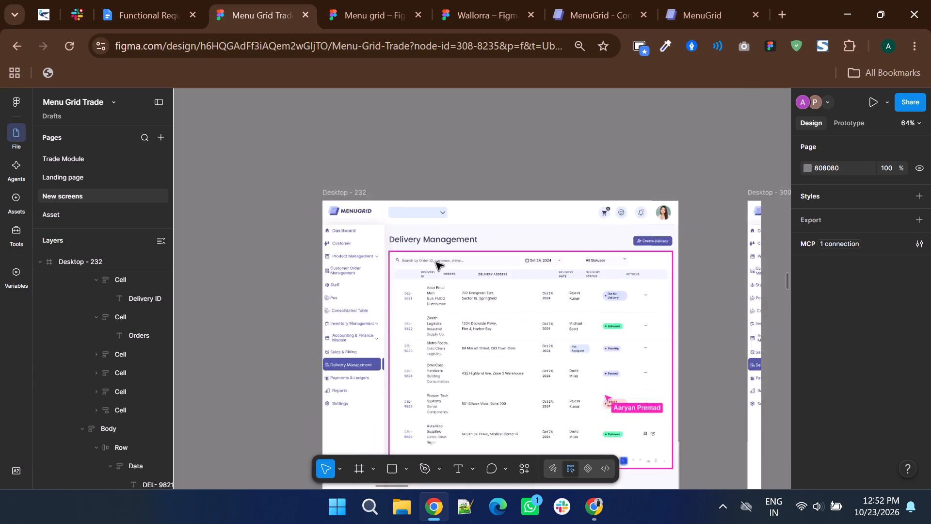
{"action": "left_click", "coordinate": [459, 164]}
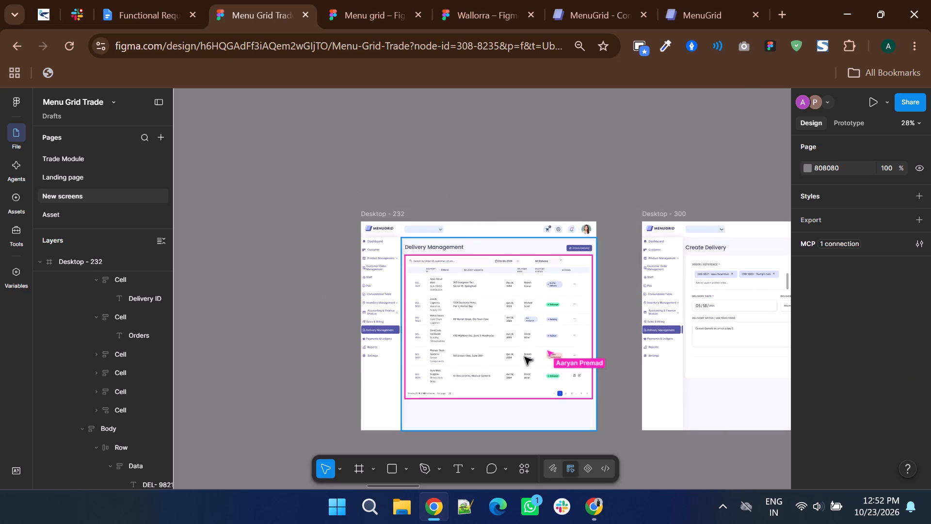
{"action": "scroll", "coordinate": [460, 295], "scroll_direction": "up", "scroll_amount": 3, "text": "ctrl"}
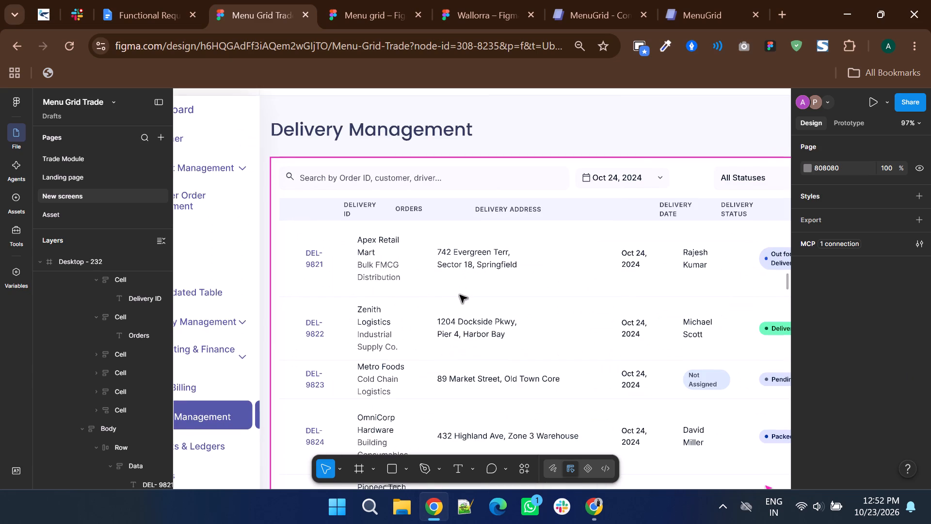
{"action": "scroll", "coordinate": [460, 295], "scroll_direction": "down", "scroll_amount": 2, "text": "shift"}
{"action": "triple_click", "coordinate": [553, 259]}
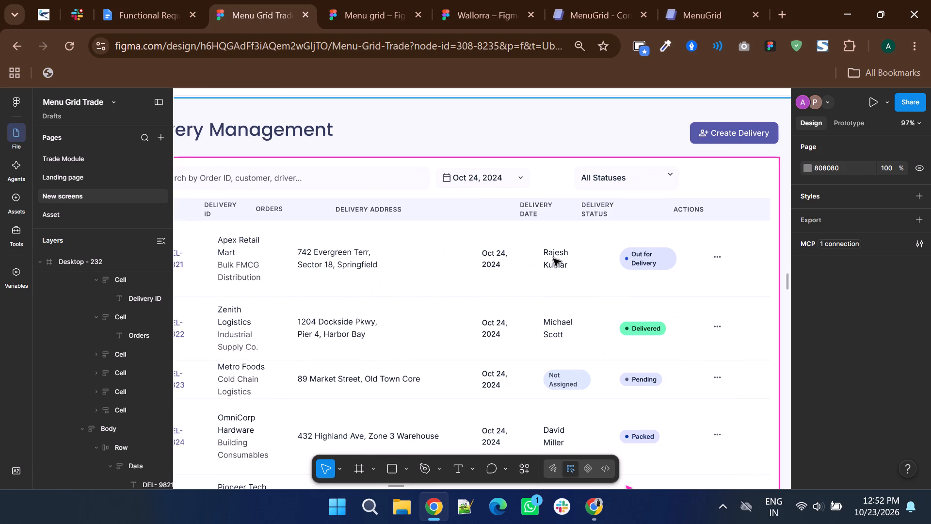
Delete the assigned driver cells from the Apex Retail Mart and Zenith Logistics rows.
{"action": "triple_click", "coordinate": [553, 259]}
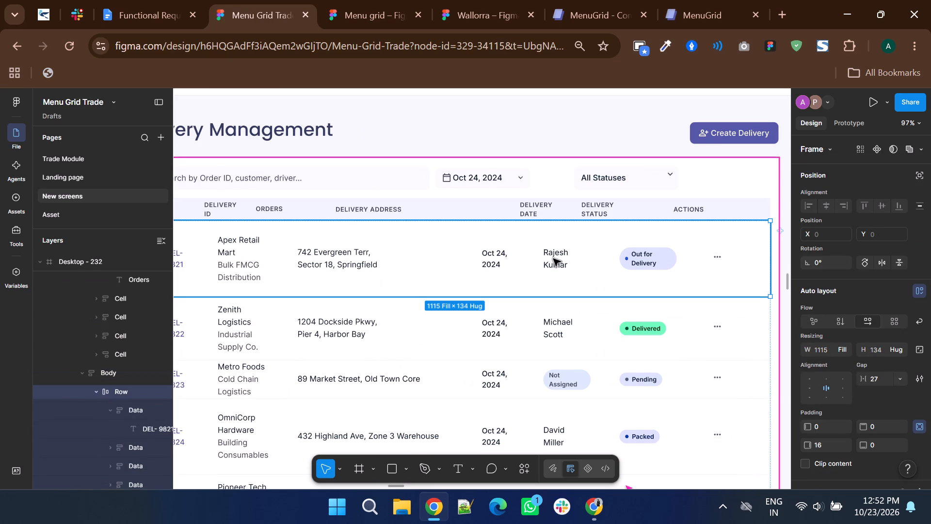
{"action": "double_click", "coordinate": [553, 259]}
{"action": "key", "text": "Delete"}
{"action": "scroll", "coordinate": [553, 259], "scroll_direction": "down", "scroll_amount": 1}
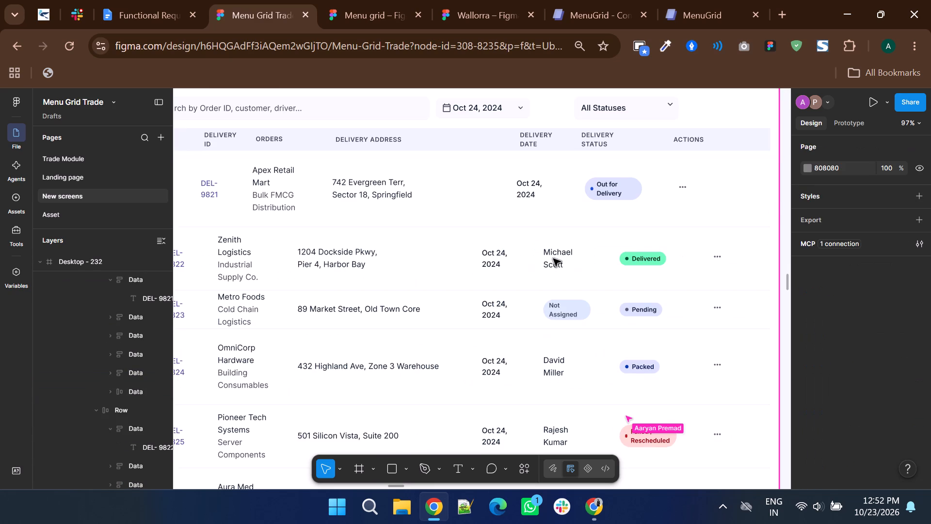
{"action": "triple_click", "coordinate": [553, 259]}
{"action": "left_click", "coordinate": [553, 259]}
{"action": "double_click", "coordinate": [553, 259]}
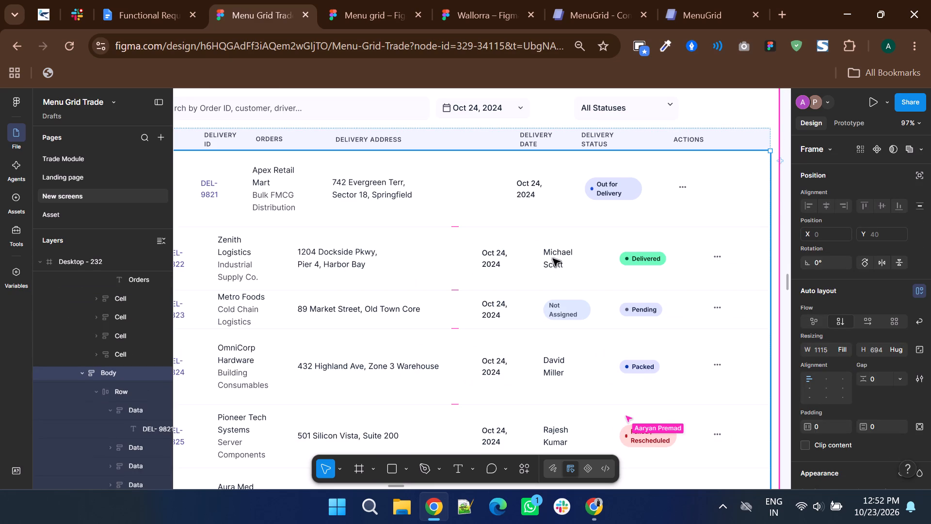
{"action": "double_click", "coordinate": [553, 259]}
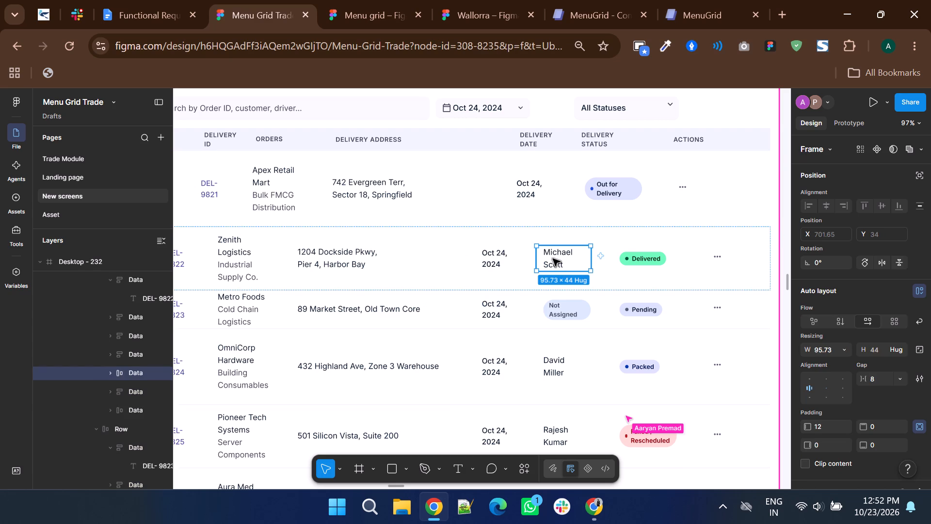
Delete the assigned driver cells from the Metro Foods and OmniCorp Hardware rows.
{"action": "triple_click", "coordinate": [553, 303]}
{"action": "triple_click", "coordinate": [553, 303]}
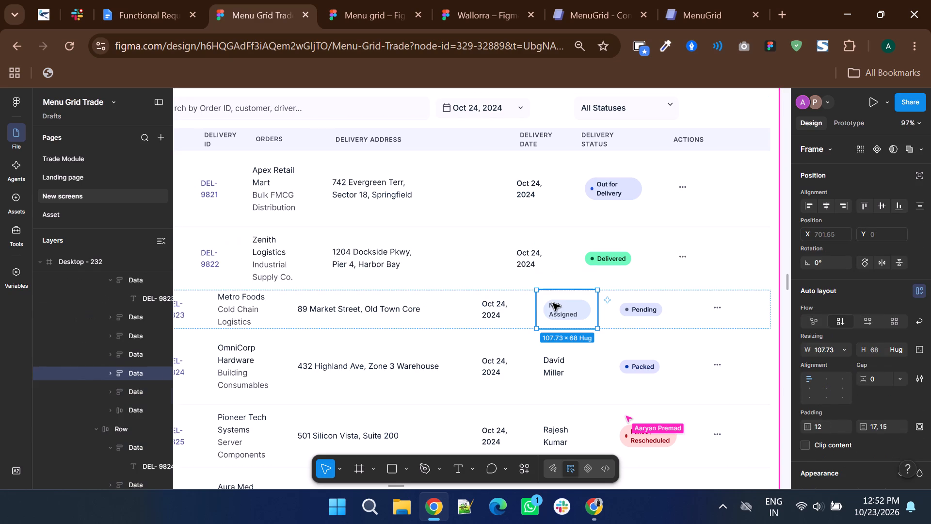
{"action": "scroll", "coordinate": [553, 303], "scroll_direction": "down", "scroll_amount": 1}
{"action": "triple_click", "coordinate": [553, 303]}
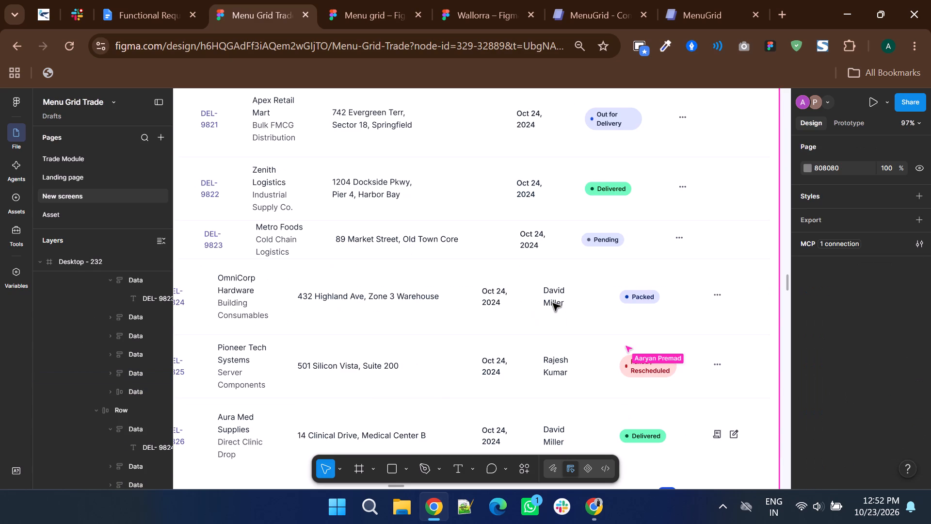
{"action": "triple_click", "coordinate": [553, 303]}
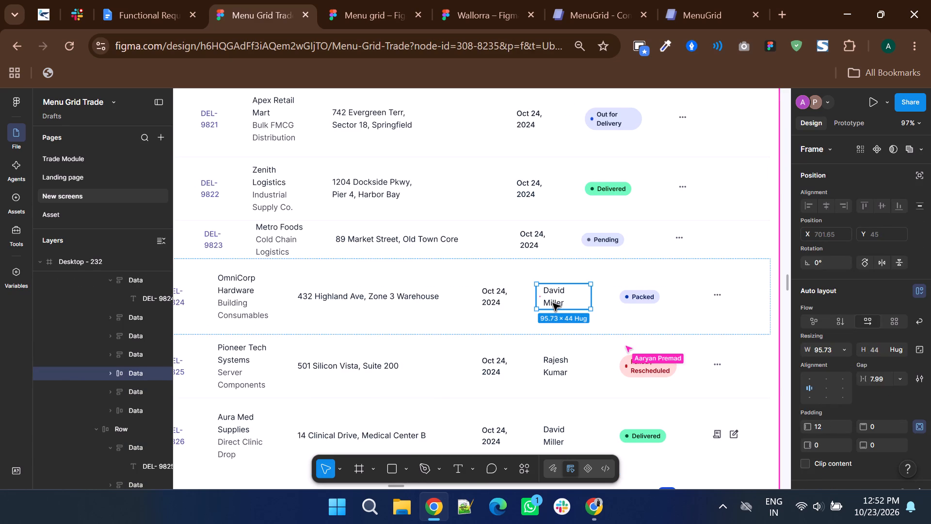
Delete the assigned driver cells from the Pioneer Tech Systems and Aura Med Supplies rows.
{"action": "scroll", "coordinate": [553, 303], "scroll_direction": "down", "scroll_amount": 1}
{"action": "left_click", "coordinate": [542, 297]}
{"action": "triple_click", "coordinate": [546, 296]}
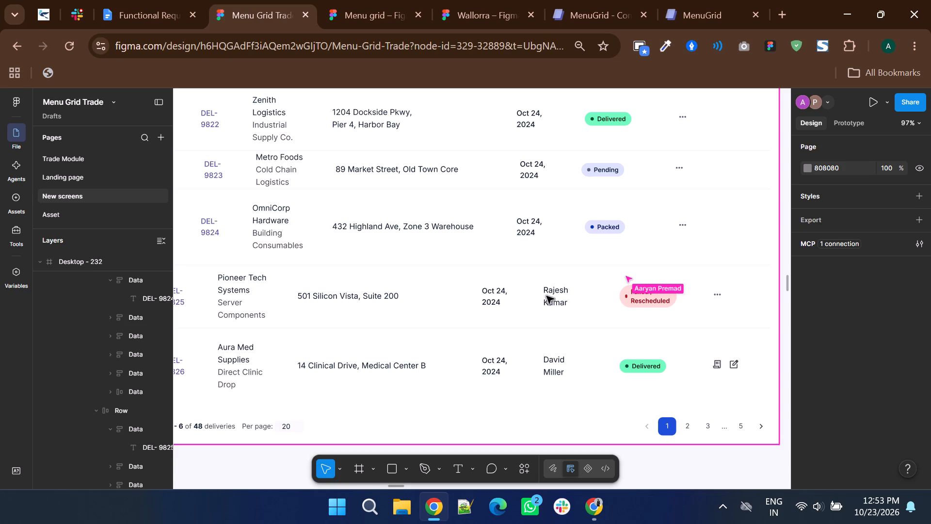
{"action": "left_click", "coordinate": [546, 296]}
{"action": "double_click", "coordinate": [546, 296]}
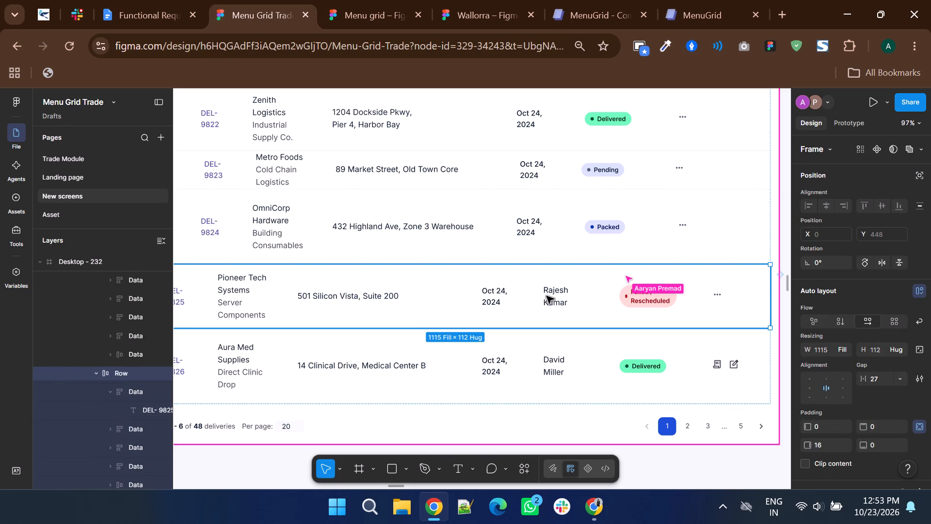
{"action": "double_click", "coordinate": [546, 296]}
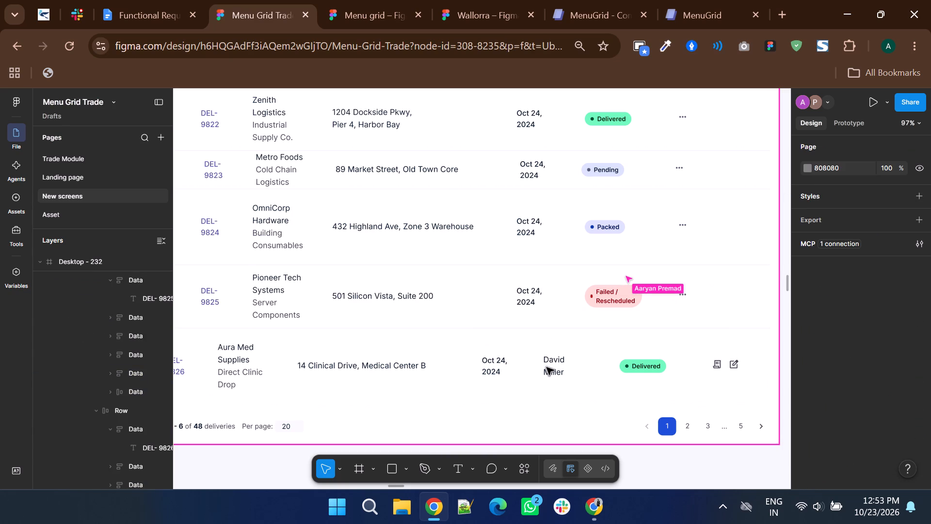
{"action": "triple_click", "coordinate": [546, 367]}
{"action": "left_click", "coordinate": [546, 367]}
{"action": "double_click", "coordinate": [546, 367]}
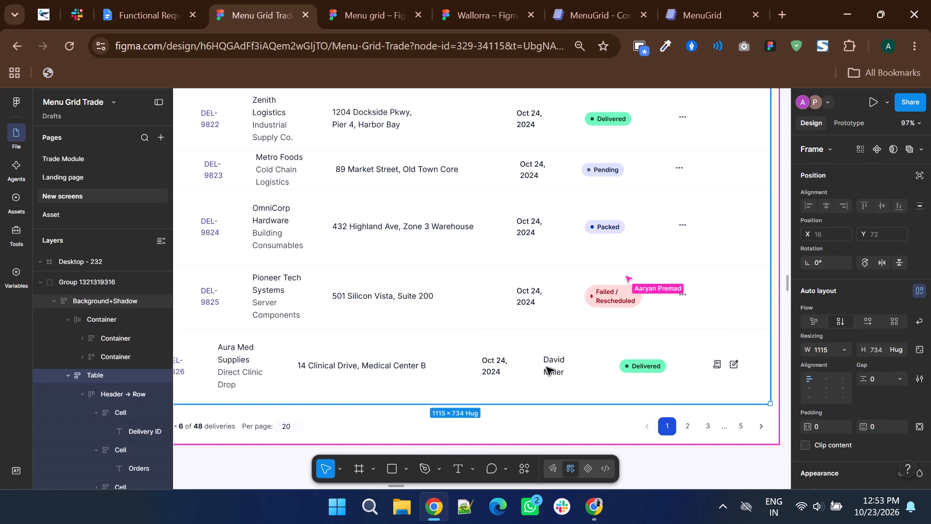
{"action": "double_click", "coordinate": [546, 367]}
{"action": "double_click", "coordinate": [546, 367]}
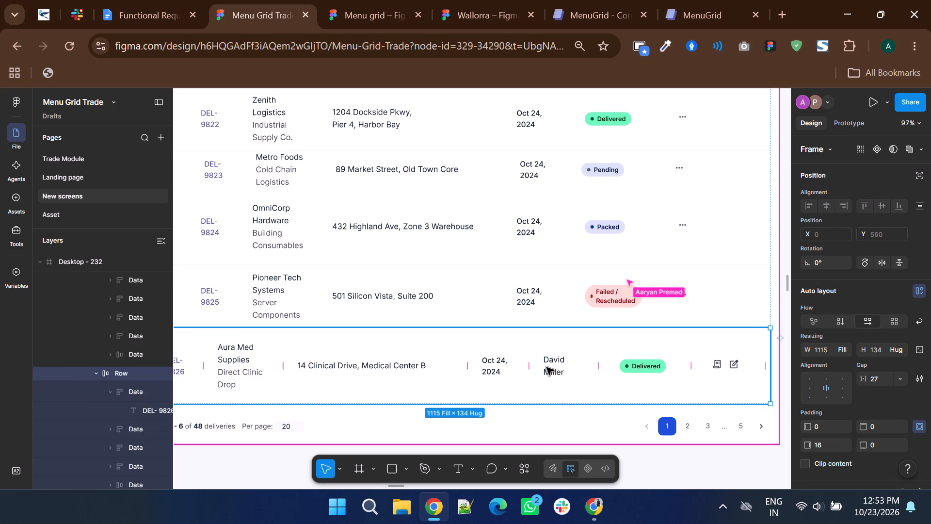
Increase the auto layout gap between the table's header row cells to 40.
{"action": "scroll", "coordinate": [577, 358], "scroll_direction": "down", "scroll_amount": 2, "text": "ctrl"}
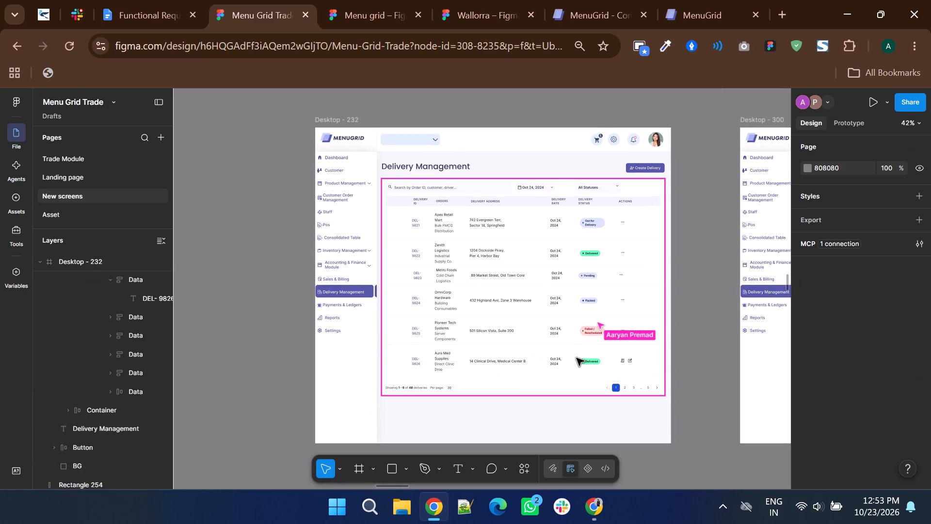
{"action": "scroll", "coordinate": [486, 204], "scroll_direction": "up", "scroll_amount": 3, "text": "ctrl"}
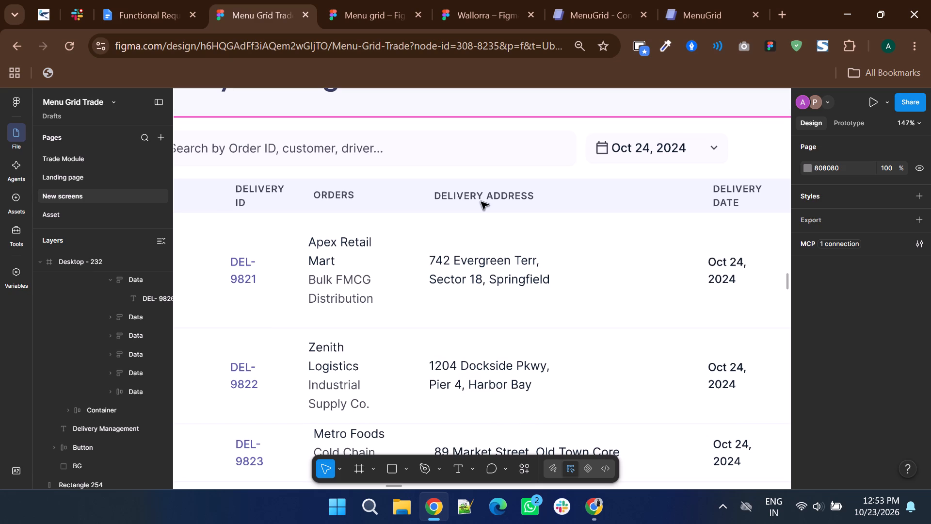
{"action": "scroll", "coordinate": [508, 334], "scroll_direction": "down", "scroll_amount": 1, "text": "ctrl"}
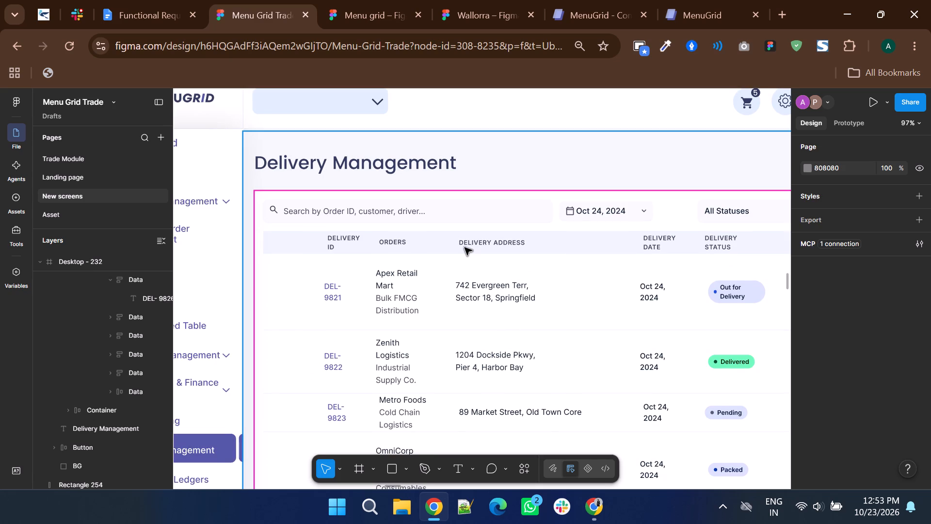
{"action": "triple_click", "coordinate": [465, 247]}
{"action": "double_click", "coordinate": [465, 247]}
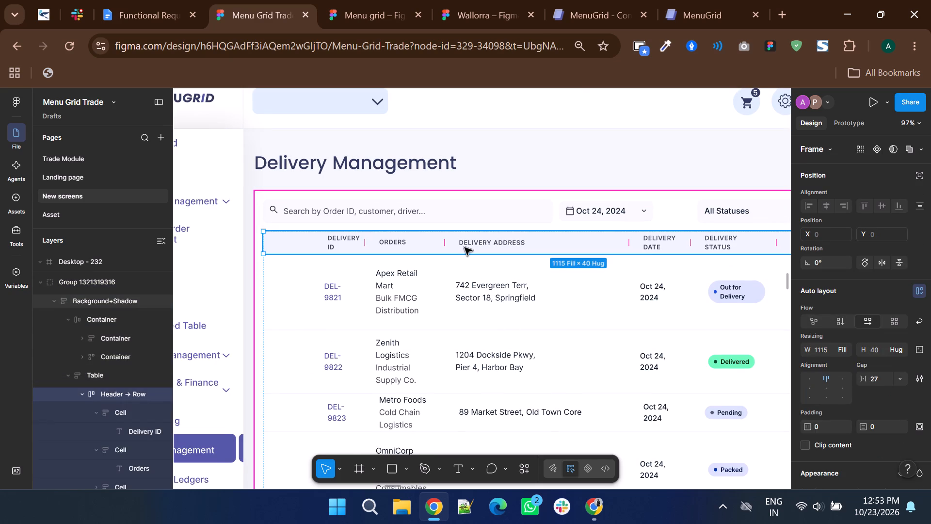
{"action": "left_click", "coordinate": [445, 242]}
{"action": "key", "text": "Up"}
{"action": "key", "text": "Up"}
{"action": "key", "text": "Up"}
{"action": "key", "text": "Up"}
{"action": "key", "text": "Up"}
{"action": "key", "text": "Up"}
{"action": "key", "text": "Up"}
{"action": "key", "text": "Up"}
{"action": "key", "text": "Up"}
{"action": "key", "text": "Up"}
{"action": "key", "text": "Up"}
{"action": "key", "text": "Up"}
{"action": "key", "text": "Up"}
{"action": "key", "text": "Up"}
{"action": "key", "text": "Up"}
{"action": "key", "text": "Up"}
{"action": "key", "text": "Up"}
{"action": "key", "text": "Up"}
{"action": "key", "text": "Up"}
{"action": "key", "text": "Up"}
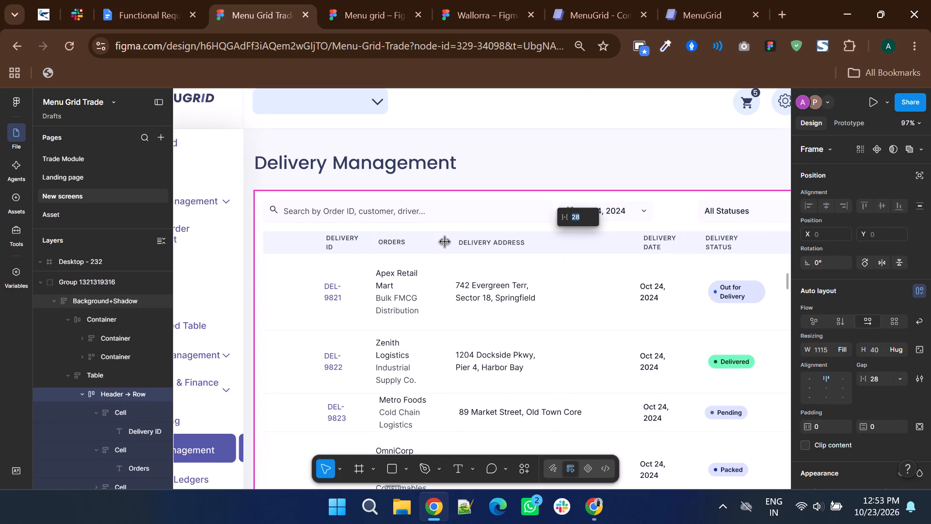
{"action": "scroll", "coordinate": [359, 268], "scroll_direction": "down", "scroll_amount": 1, "text": "ctrl"}
{"action": "key", "text": "Up"}
{"action": "key", "text": "Up"}
{"action": "key", "text": "Up"}
{"action": "key", "text": "Up"}
{"action": "key", "text": "Up"}
{"action": "key", "text": "Up"}
{"action": "key", "text": "Up"}
{"action": "key", "text": "Up"}
{"action": "key", "text": "Up"}
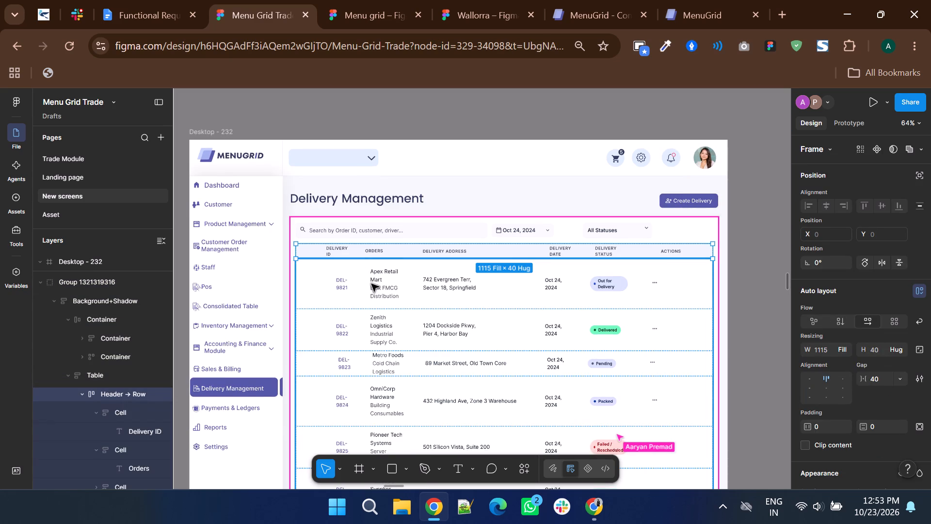
{"action": "left_click", "coordinate": [403, 246]}
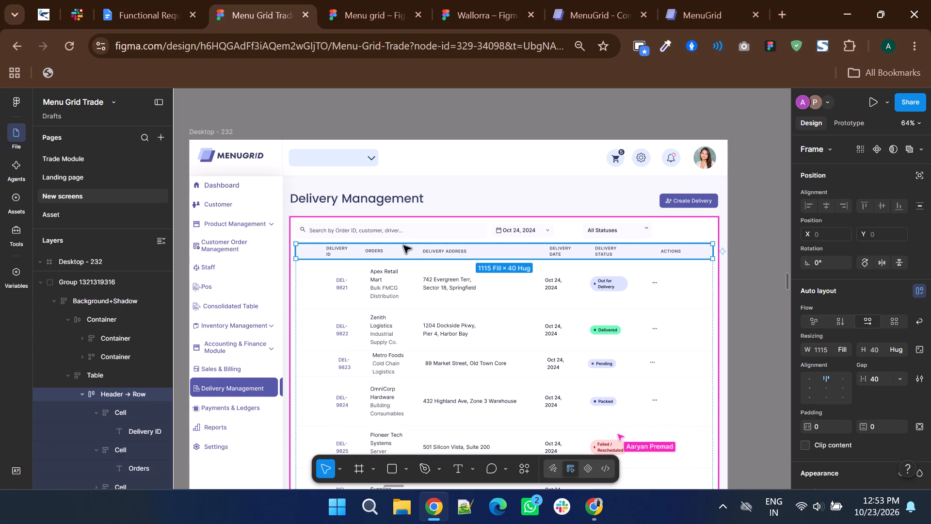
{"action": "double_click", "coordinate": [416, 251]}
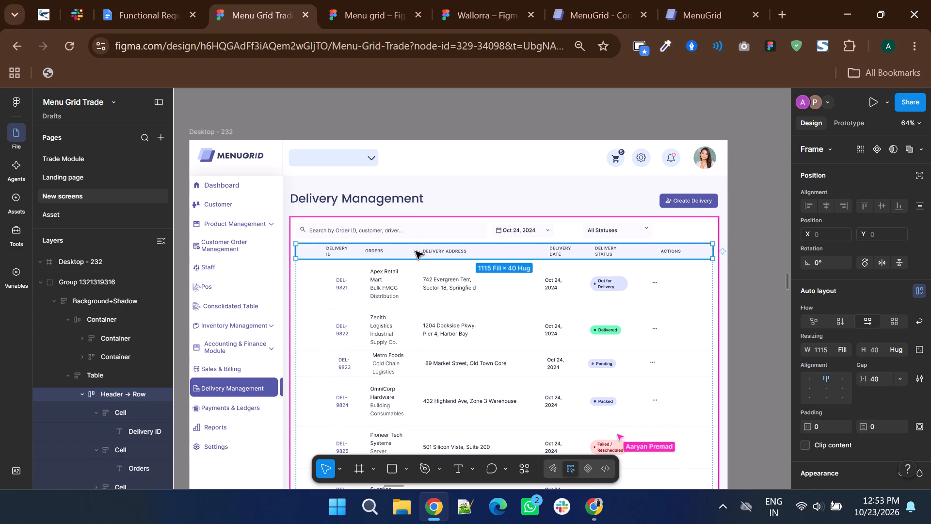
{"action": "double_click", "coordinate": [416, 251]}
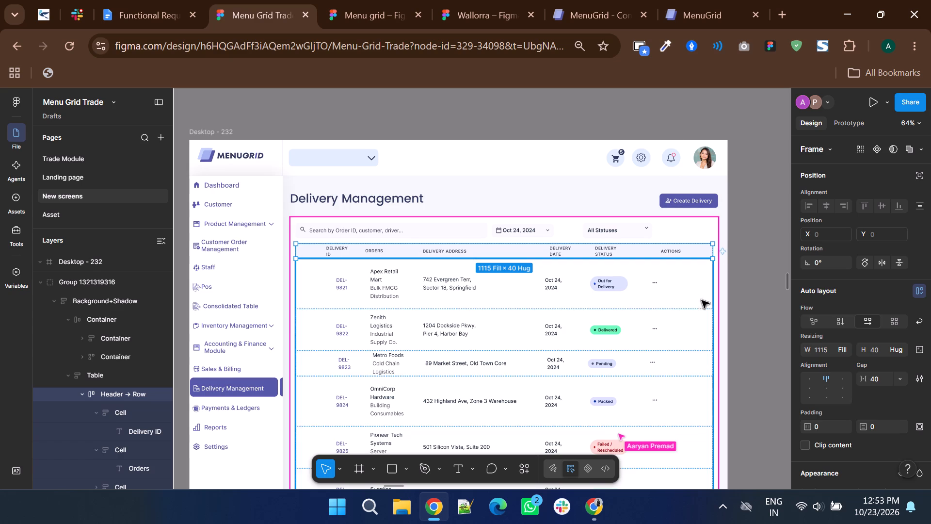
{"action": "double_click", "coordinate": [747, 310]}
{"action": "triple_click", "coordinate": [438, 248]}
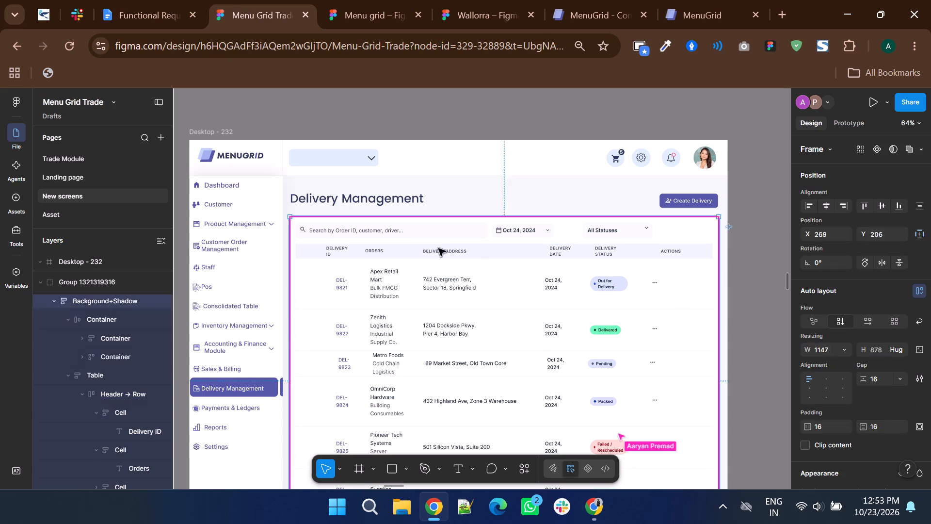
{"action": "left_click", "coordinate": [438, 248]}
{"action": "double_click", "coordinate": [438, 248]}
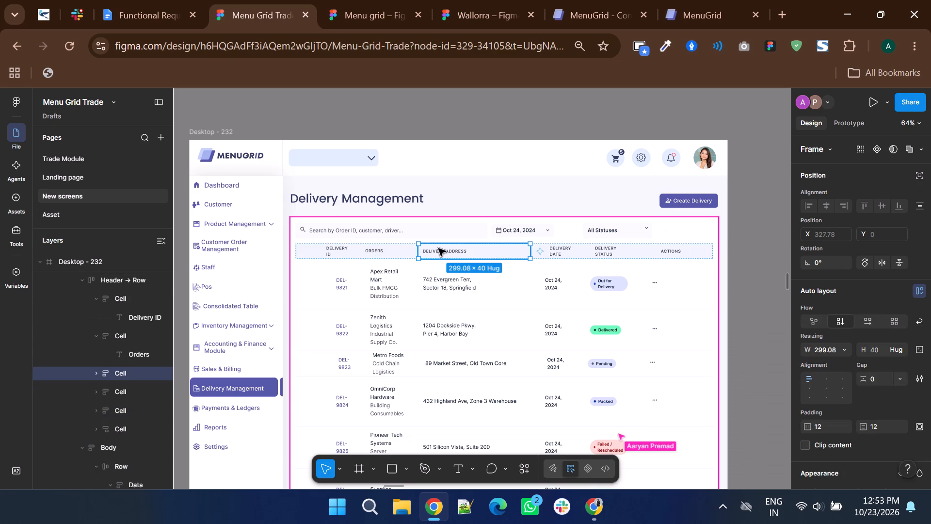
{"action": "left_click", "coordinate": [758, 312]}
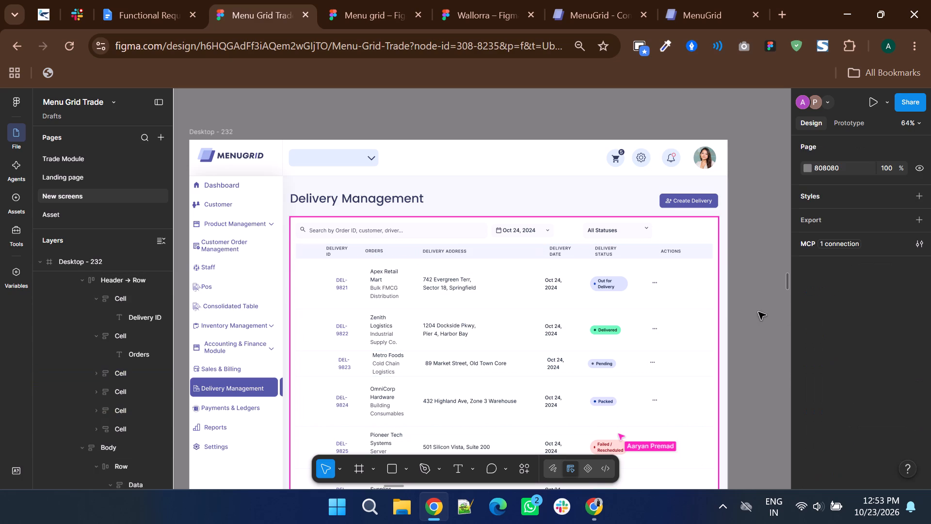
Increase the auto layout gap between the table's header row cells to 64.
{"action": "left_click", "coordinate": [450, 257]}
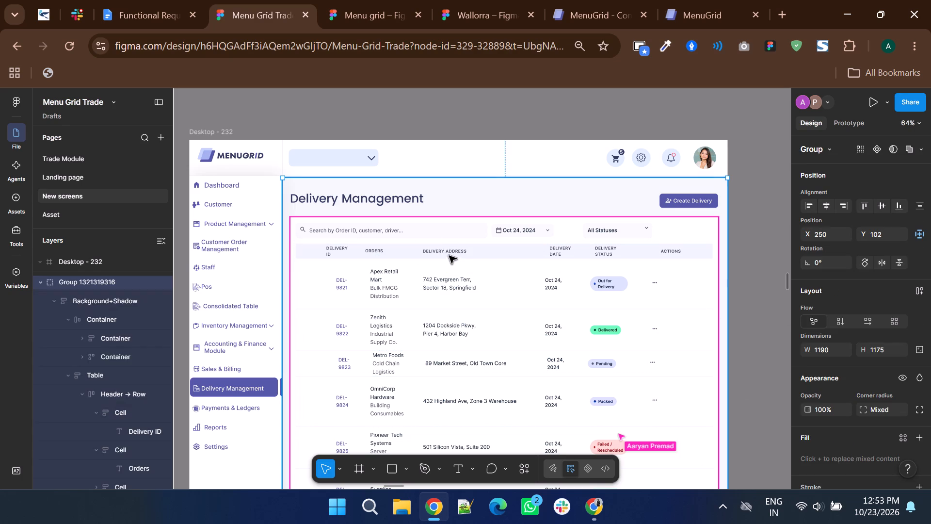
{"action": "triple_click", "coordinate": [445, 251]}
{"action": "double_click", "coordinate": [439, 251]}
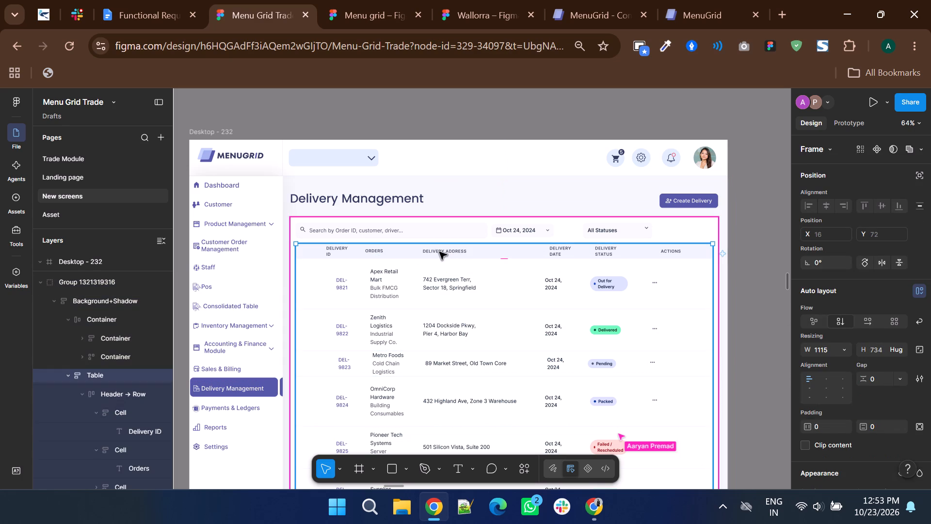
{"action": "left_click", "coordinate": [888, 386]}
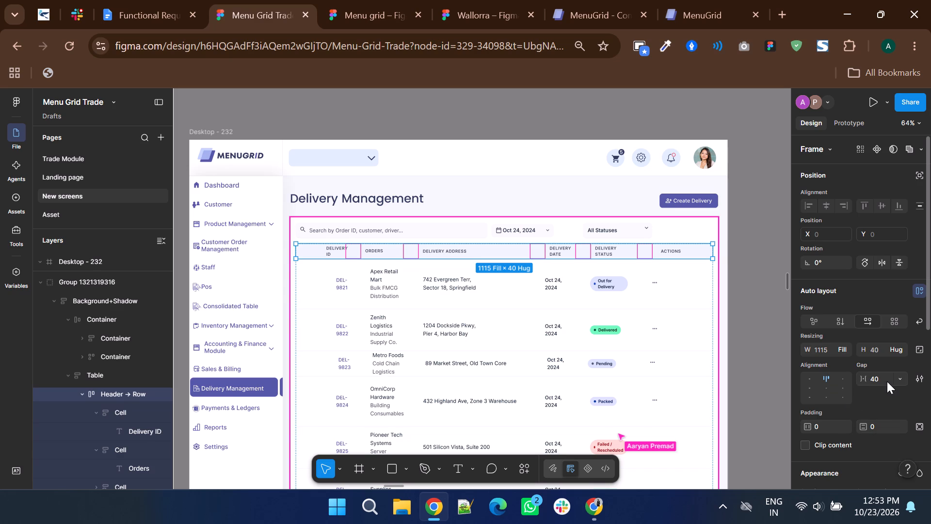
{"action": "left_click", "coordinate": [887, 381]}
{"action": "key", "text": "Up"}
{"action": "key", "text": "Up"}
{"action": "key", "text": "Up"}
{"action": "key", "text": "Up"}
{"action": "key", "text": "Up"}
{"action": "key", "text": "Up"}
{"action": "key", "text": "Up"}
{"action": "key", "text": "Up"}
{"action": "key", "text": "Up"}
{"action": "key", "text": "Up"}
{"action": "key", "text": "Up"}
{"action": "key", "text": "Up"}
{"action": "key", "text": "Up"}
{"action": "key", "text": "Up"}
{"action": "key", "text": "Up"}
{"action": "key", "text": "Up"}
{"action": "key", "text": "Up"}
{"action": "key", "text": "Up"}
{"action": "key", "text": "Up"}
{"action": "key", "text": "Up"}
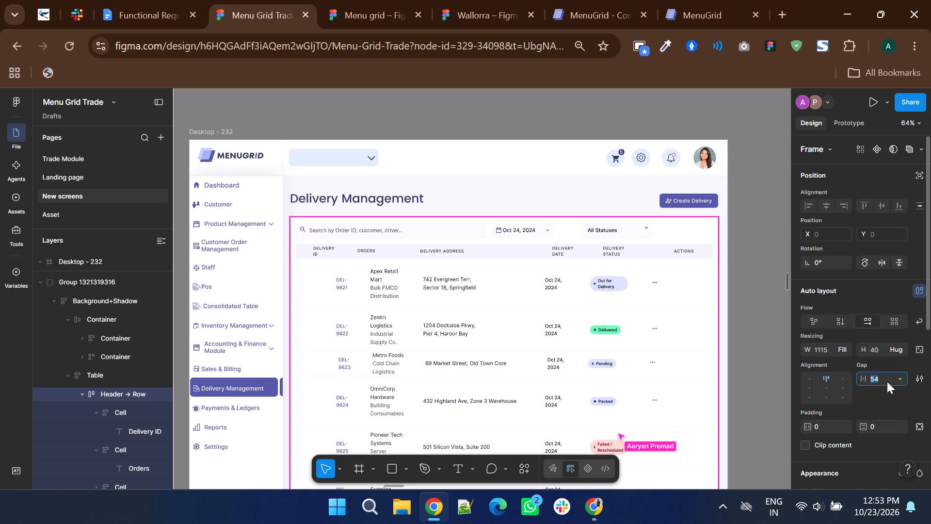
{"action": "key", "text": "Up"}
{"action": "key", "text": "Up"}
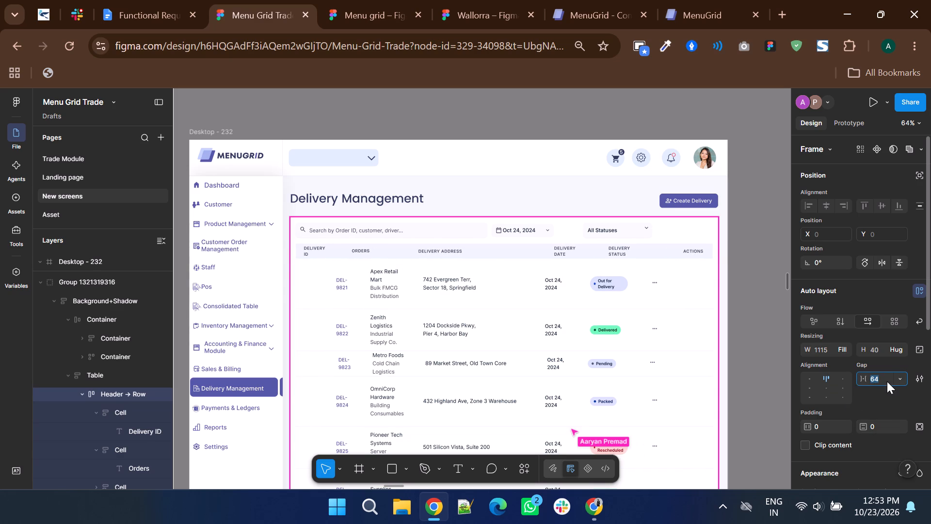
Increase the auto layout gap between cells in the Apex Retail Mart row to 64.
{"action": "double_click", "coordinate": [465, 285]}
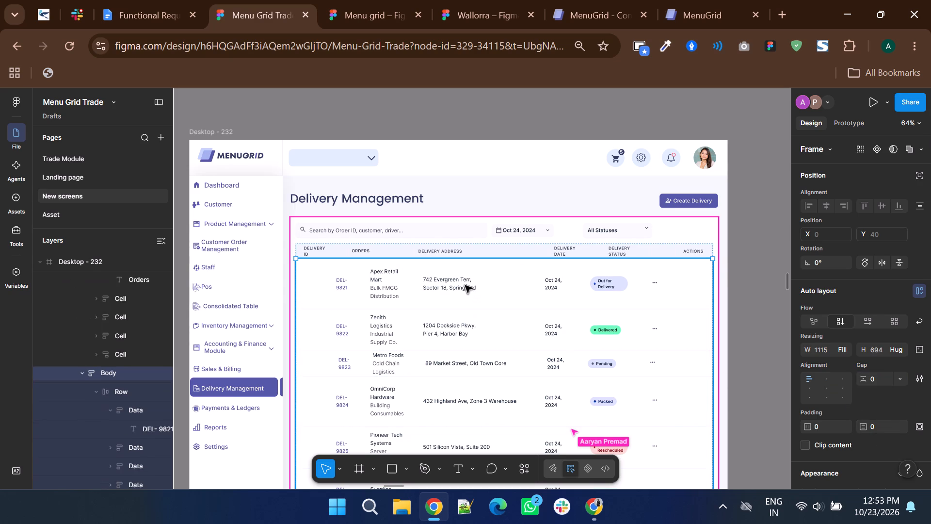
{"action": "double_click", "coordinate": [465, 285]}
{"action": "left_click", "coordinate": [465, 285]}
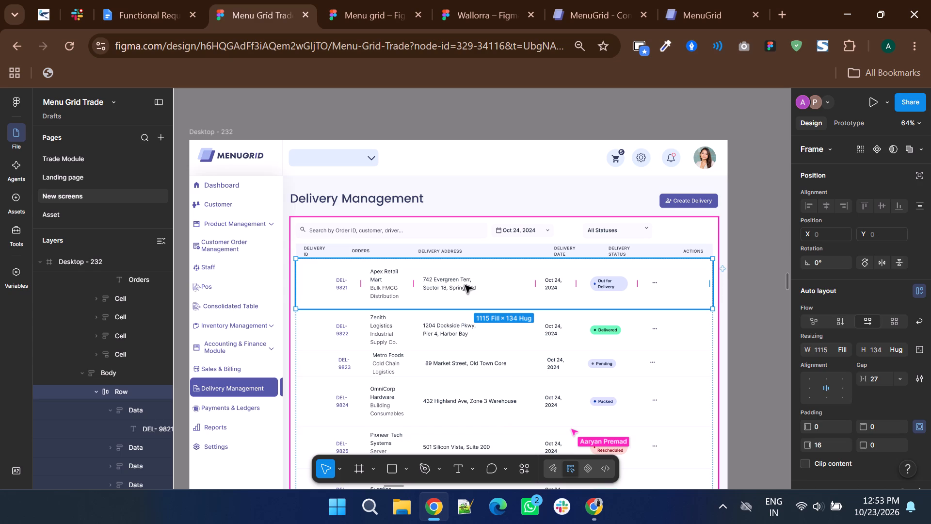
{"action": "left_click", "coordinate": [413, 281]}
{"action": "key", "text": "Up"}
{"action": "key", "text": "Up"}
{"action": "key", "text": "Up"}
{"action": "key", "text": "Up"}
{"action": "key", "text": "Up"}
{"action": "key", "text": "Up"}
{"action": "key", "text": "Up"}
{"action": "key", "text": "Up"}
{"action": "key", "text": "Up"}
{"action": "key", "text": "Up"}
{"action": "key", "text": "Up"}
{"action": "key", "text": "Up"}
{"action": "key", "text": "Up"}
{"action": "key", "text": "Up"}
{"action": "key", "text": "Up"}
{"action": "key", "text": "Up"}
{"action": "key", "text": "Up"}
{"action": "key", "text": "Up"}
{"action": "key", "text": "Up"}
{"action": "key", "text": "Up"}
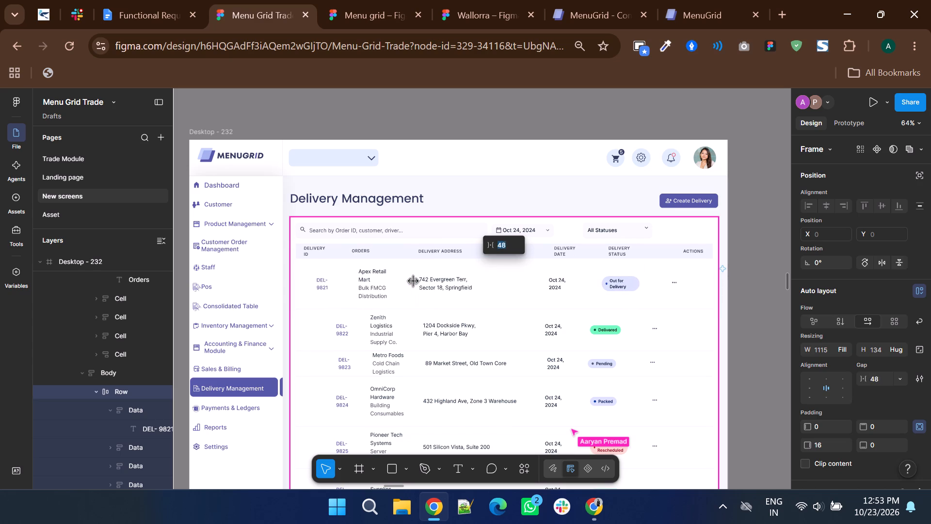
{"action": "key", "text": "Up"}
{"action": "key", "text": "Up"}
{"action": "key", "text": "Up"}
{"action": "key", "text": "Up"}
{"action": "key", "text": "Up"}
{"action": "key", "text": "Up"}
{"action": "key", "text": "Up"}
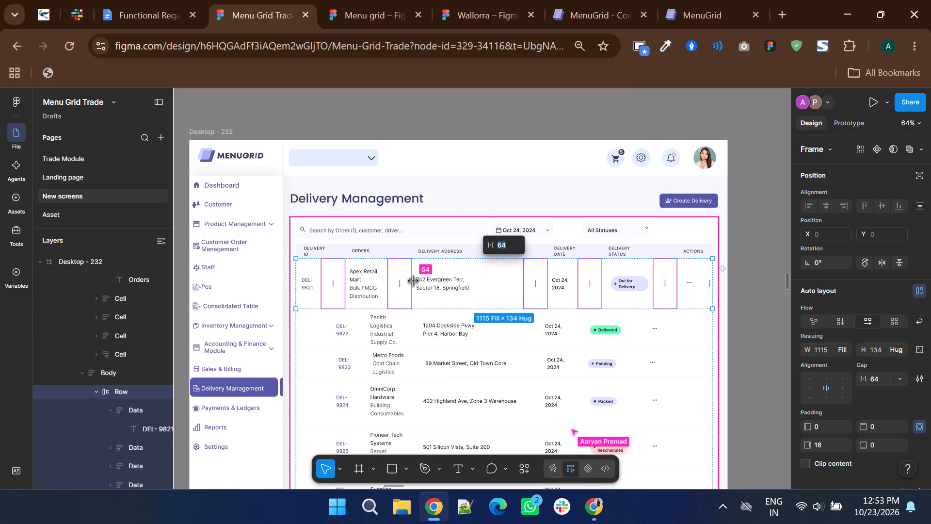
Increase the auto layout gap in the Zenith Logistics row to 63, keeping it below the Apex Retail Mart row.
{"action": "scroll", "coordinate": [413, 281], "scroll_direction": "down", "scroll_amount": 1}
{"action": "left_click", "coordinate": [422, 259]}
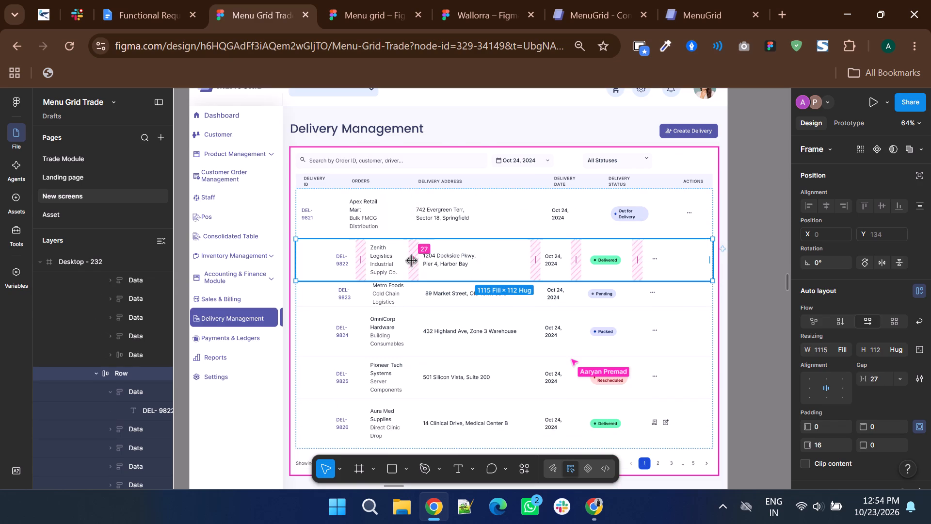
{"action": "left_click", "coordinate": [412, 261]}
{"action": "key", "text": "Up"}
{"action": "key", "text": "Up"}
{"action": "key", "text": "Up"}
{"action": "key", "text": "Up"}
{"action": "key", "text": "Up"}
{"action": "key", "text": "Up"}
{"action": "key", "text": "Up"}
{"action": "key", "text": "Up"}
{"action": "key", "text": "Up"}
{"action": "key", "text": "Up"}
{"action": "key", "text": "Up"}
{"action": "key", "text": "Up"}
{"action": "key", "text": "Up"}
{"action": "key", "text": "Up"}
{"action": "key", "text": "Up"}
{"action": "key", "text": "Up"}
{"action": "key", "text": "Up"}
{"action": "key", "text": "Up"}
{"action": "key", "text": "Up"}
{"action": "key", "text": "Up"}
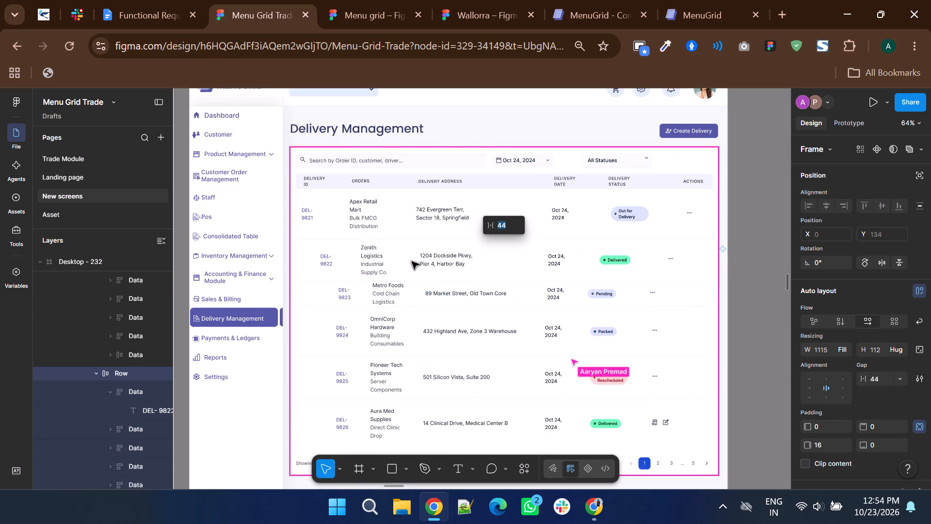
{"action": "key", "text": "Up"}
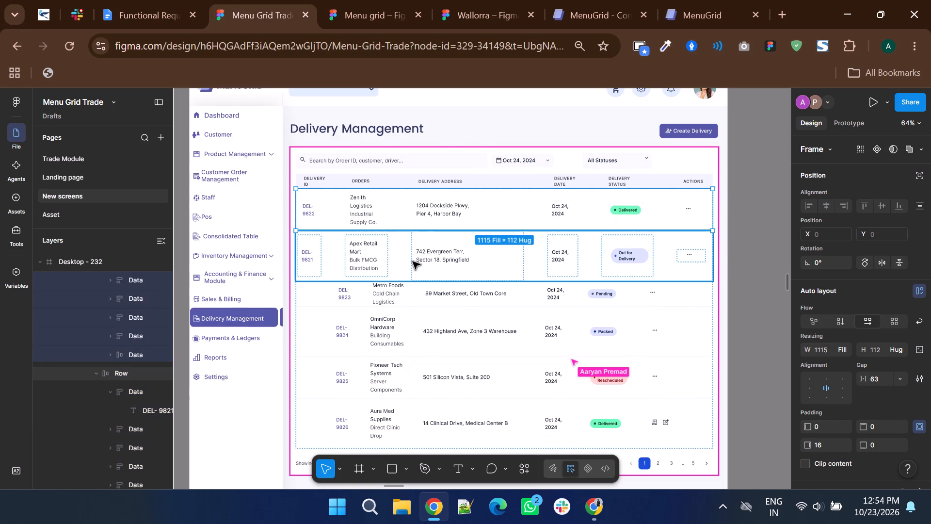
{"action": "key", "text": "Up"}
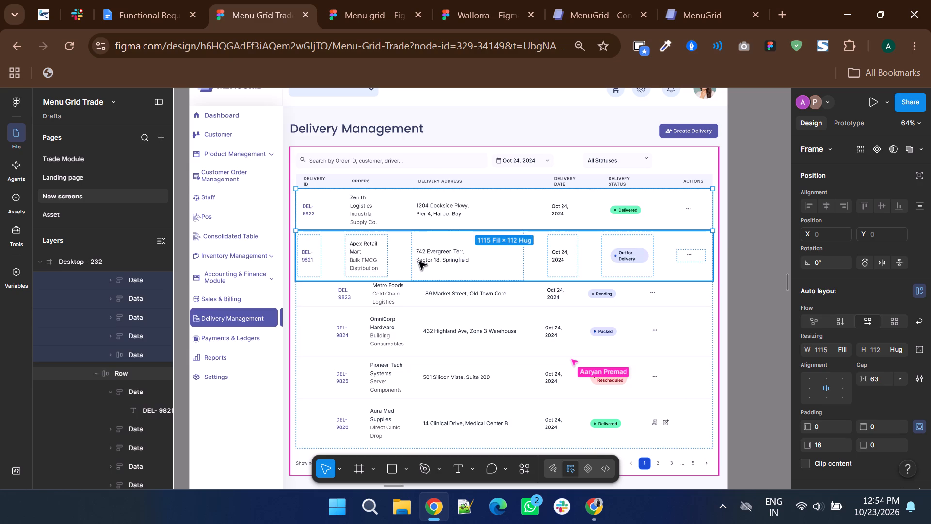
{"action": "key", "text": "Down"}
{"action": "left_click", "coordinate": [399, 260]}
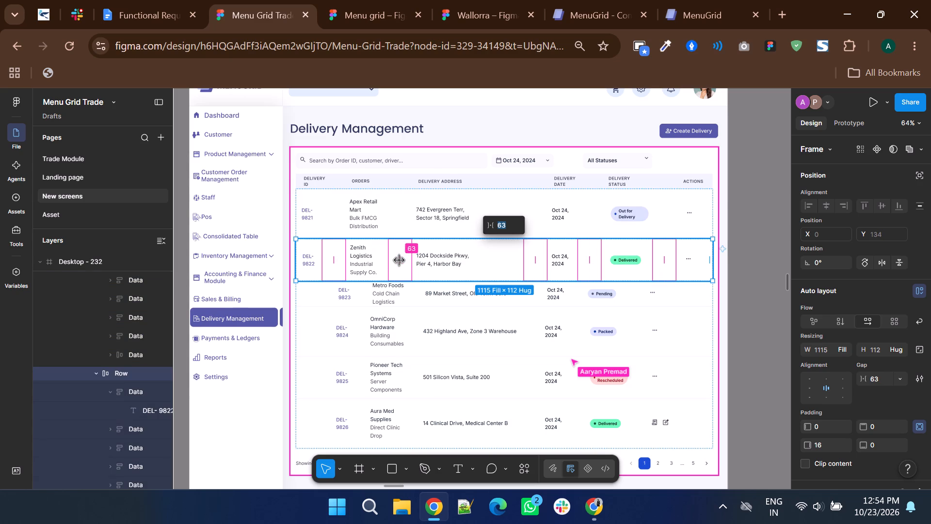
Increase the auto layout gap between cells in the Metro Foods row to 64.
{"action": "left_click", "coordinate": [420, 287]}
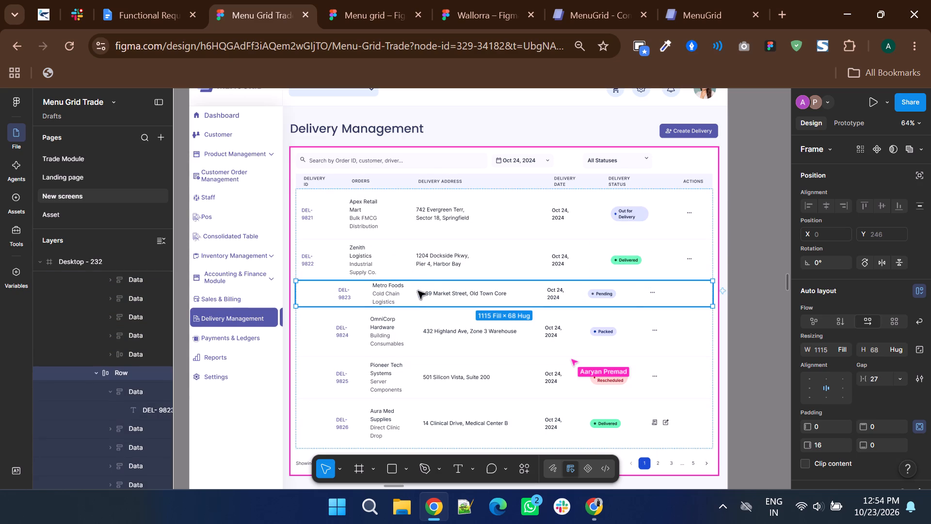
{"action": "left_click", "coordinate": [416, 291]}
{"action": "key", "text": "Up"}
{"action": "key", "text": "Up"}
{"action": "key", "text": "Up"}
{"action": "key", "text": "Up"}
{"action": "key", "text": "Up"}
{"action": "key", "text": "Up"}
{"action": "key", "text": "Up"}
{"action": "key", "text": "Up"}
{"action": "key", "text": "Up"}
{"action": "key", "text": "Up"}
{"action": "key", "text": "Up"}
{"action": "key", "text": "Up"}
{"action": "key", "text": "Up"}
{"action": "key", "text": "Up"}
{"action": "key", "text": "Up"}
{"action": "key", "text": "Up"}
{"action": "key", "text": "Up"}
{"action": "key", "text": "Up"}
{"action": "key", "text": "Up"}
{"action": "key", "text": "Up"}
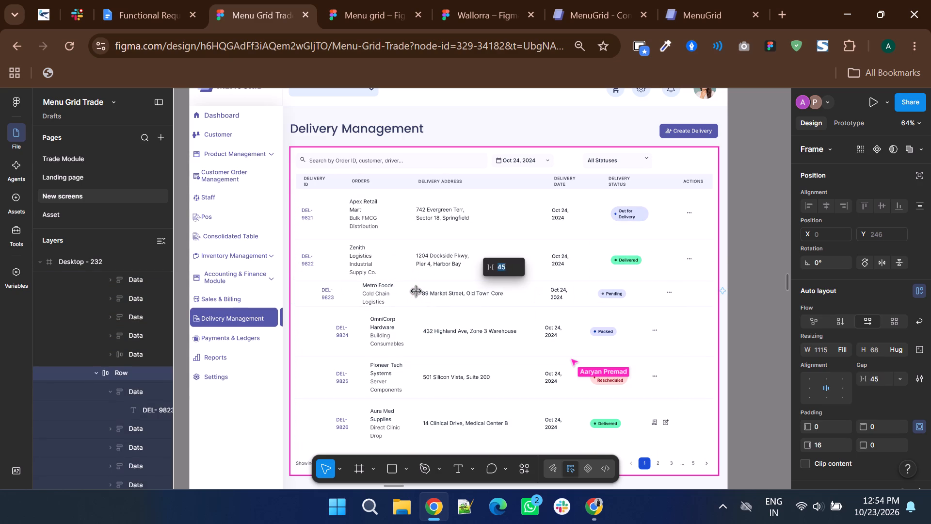
{"action": "key", "text": "Up"}
{"action": "key", "text": "Up"}
{"action": "key", "text": "Up"}
{"action": "key", "text": "Up"}
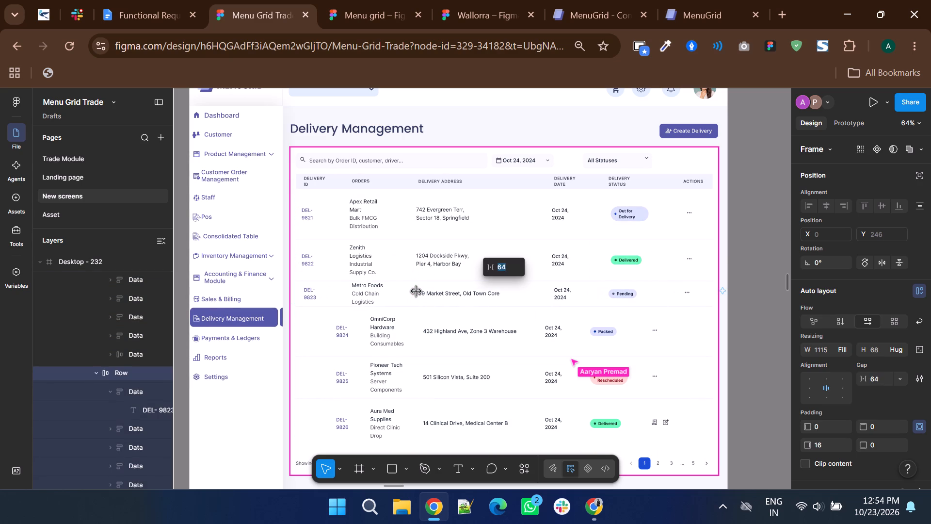
Increase the auto layout gap between cells in the OmniCorp Hardware row to 64.
{"action": "left_click", "coordinate": [416, 311]}
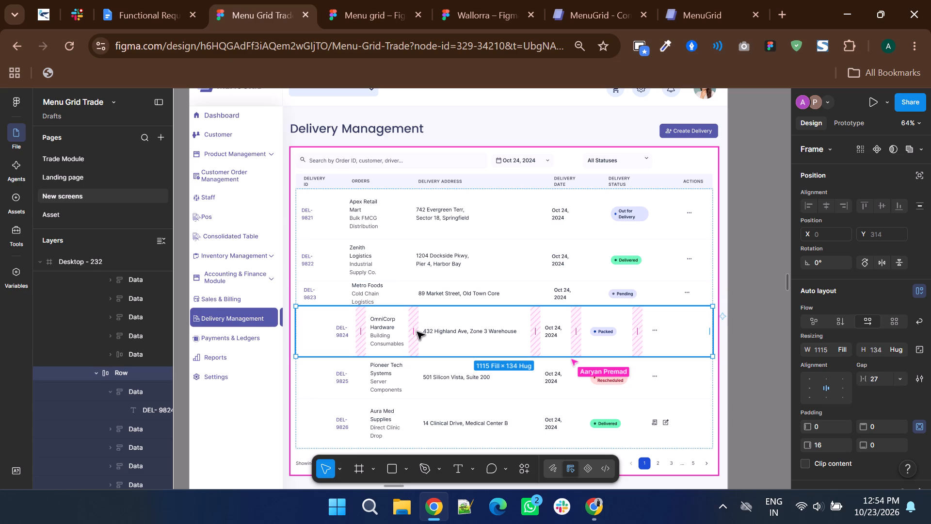
{"action": "left_click", "coordinate": [417, 331]}
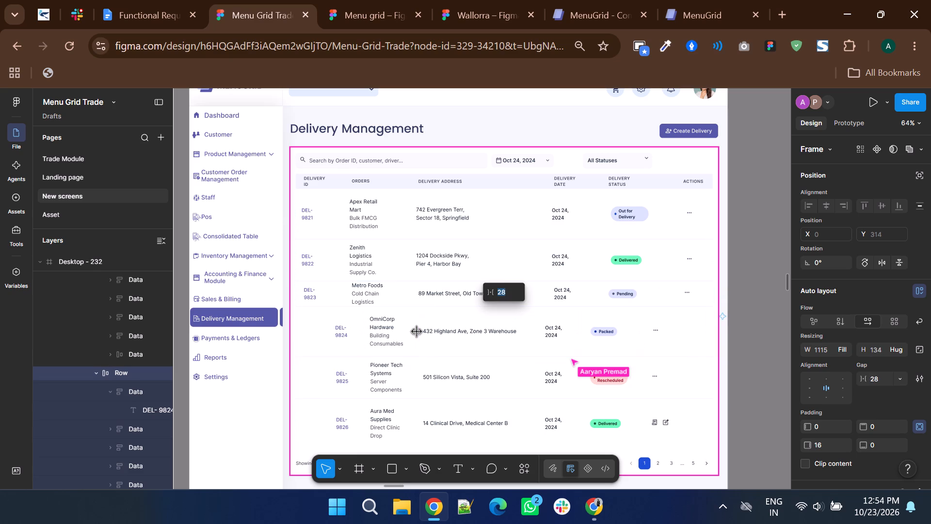
{"action": "key", "text": "Up"}
{"action": "key", "text": "Up"}
{"action": "key", "text": "Up"}
{"action": "key", "text": "Up"}
{"action": "key", "text": "Up"}
{"action": "key", "text": "Up"}
{"action": "key", "text": "Up"}
{"action": "key", "text": "Up"}
{"action": "key", "text": "Up"}
{"action": "key", "text": "Up"}
{"action": "key", "text": "Up"}
{"action": "key", "text": "Up"}
{"action": "key", "text": "Up"}
{"action": "key", "text": "Up"}
{"action": "key", "text": "Up"}
{"action": "key", "text": "Up"}
{"action": "key", "text": "Up"}
{"action": "key", "text": "Up"}
{"action": "key", "text": "Up"}
{"action": "key", "text": "Up"}
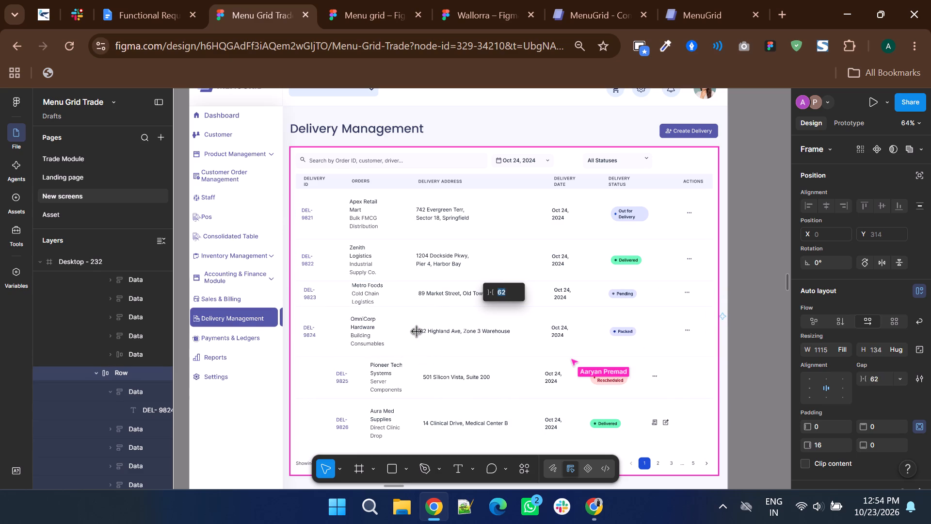
{"action": "key", "text": "Down"}
{"action": "key", "text": "Down"}
{"action": "key", "text": "Down"}
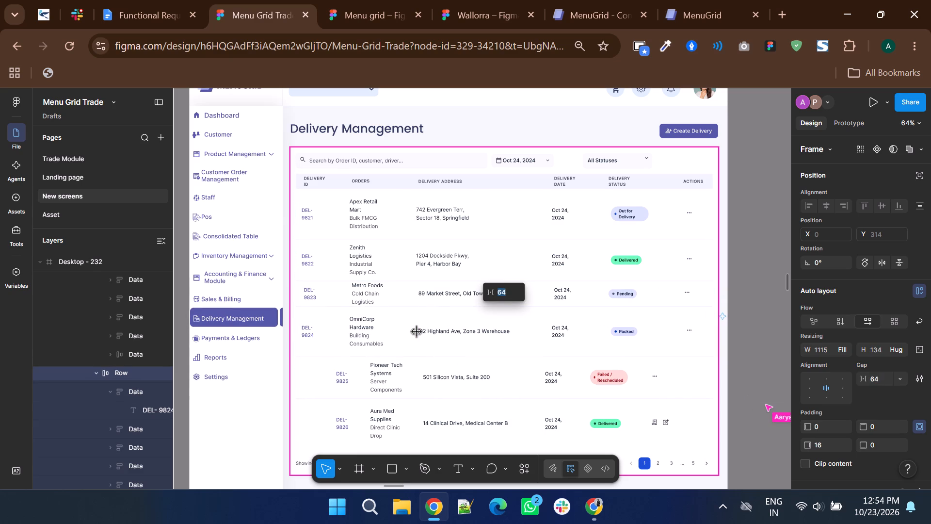
Increase the auto layout gap between cells in the Pioneer Tech Systems row to 64.
{"action": "left_click", "coordinate": [428, 368]}
{"action": "scroll", "coordinate": [432, 316], "scroll_direction": "down", "scroll_amount": 1}
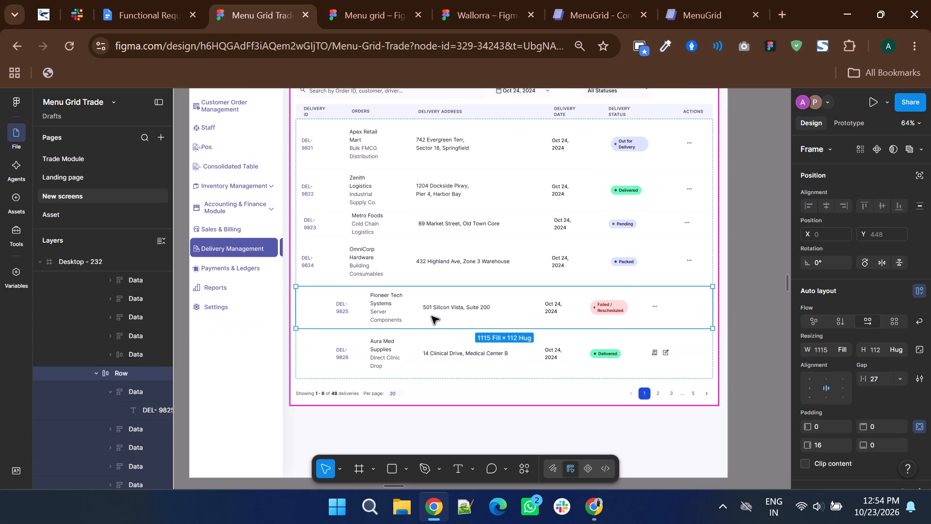
{"action": "left_click", "coordinate": [415, 307]}
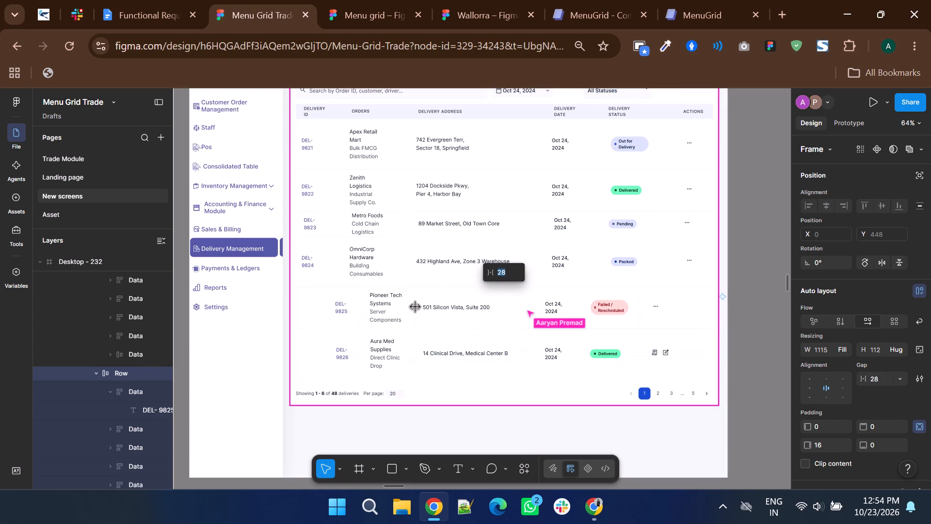
{"action": "key", "text": "Up"}
{"action": "key", "text": "Up"}
{"action": "key", "text": "Up"}
{"action": "key", "text": "Up"}
{"action": "key", "text": "Up"}
{"action": "key", "text": "Up"}
{"action": "key", "text": "Up"}
{"action": "key", "text": "Up"}
{"action": "key", "text": "Up"}
{"action": "key", "text": "Up"}
{"action": "key", "text": "Up"}
{"action": "key", "text": "Up"}
{"action": "key", "text": "Up"}
{"action": "key", "text": "Up"}
{"action": "key", "text": "Up"}
{"action": "key", "text": "Up"}
{"action": "key", "text": "Up"}
{"action": "key", "text": "Up"}
{"action": "key", "text": "Up"}
{"action": "key", "text": "Up"}
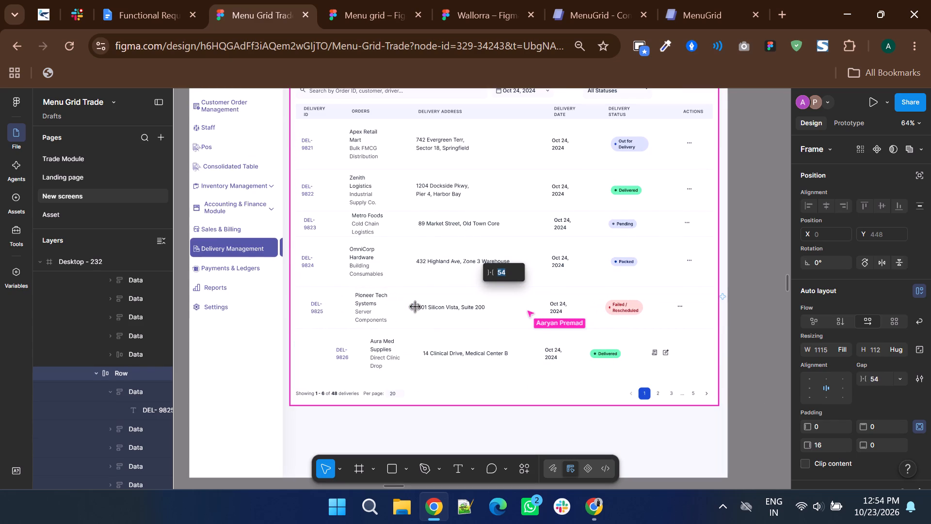
{"action": "key", "text": "Up"}
{"action": "key", "text": "Up"}
{"action": "key", "text": "Up"}
{"action": "key", "text": "Up"}
{"action": "key", "text": "Up"}
{"action": "key", "text": "Up"}
{"action": "key", "text": "Up"}
{"action": "key", "text": "Up"}
{"action": "key", "text": "Up"}
{"action": "key", "text": "Up"}
{"action": "key", "text": "Up"}
{"action": "key", "text": "Up"}
{"action": "key", "text": "Up"}
{"action": "key", "text": "Up"}
{"action": "key", "text": "Up"}
{"action": "key", "text": "Up"}
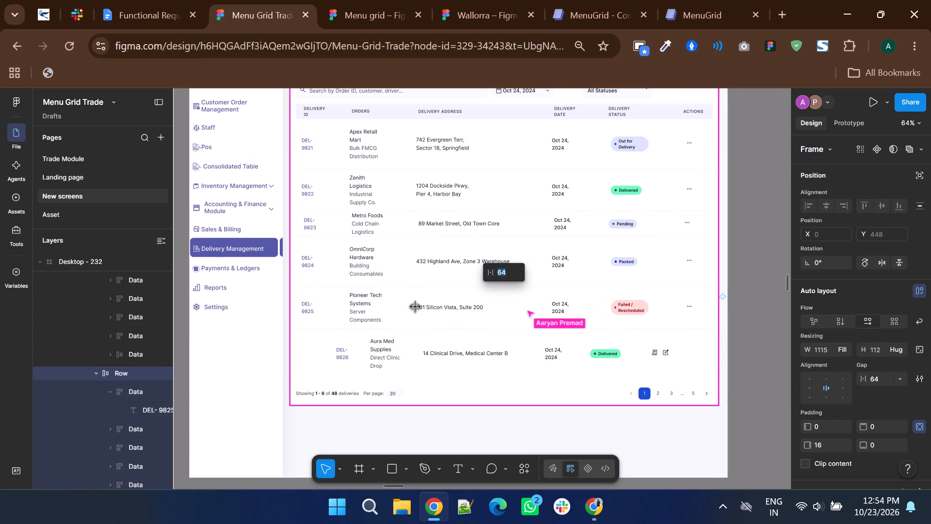
Increase the auto layout gap in the Aura Med Supplies row to 64, matching the Pioneer Tech Systems row above it.
{"action": "left_click", "coordinate": [427, 359]}
{"action": "left_click", "coordinate": [414, 351]}
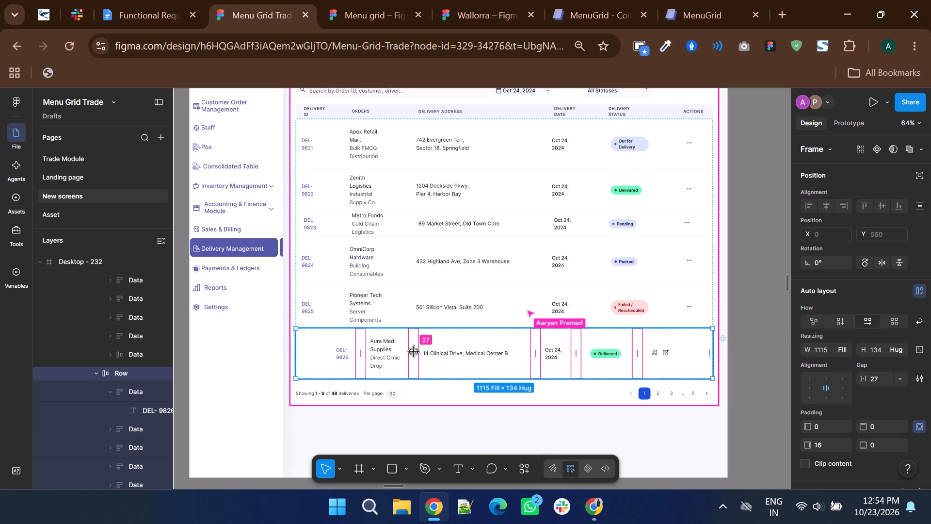
{"action": "key", "text": "Up"}
{"action": "key", "text": "Up"}
{"action": "key", "text": "Up"}
{"action": "key", "text": "Up"}
{"action": "key", "text": "Up"}
{"action": "key", "text": "Up"}
{"action": "key", "text": "Up"}
{"action": "key", "text": "Up"}
{"action": "key", "text": "Up"}
{"action": "key", "text": "Up"}
{"action": "key", "text": "Up"}
{"action": "key", "text": "Up"}
{"action": "key", "text": "Up"}
{"action": "key", "text": "Up"}
{"action": "key", "text": "Up"}
{"action": "key", "text": "Up"}
{"action": "key", "text": "Up"}
{"action": "key", "text": "Up"}
{"action": "key", "text": "Up"}
{"action": "key", "text": "Up"}
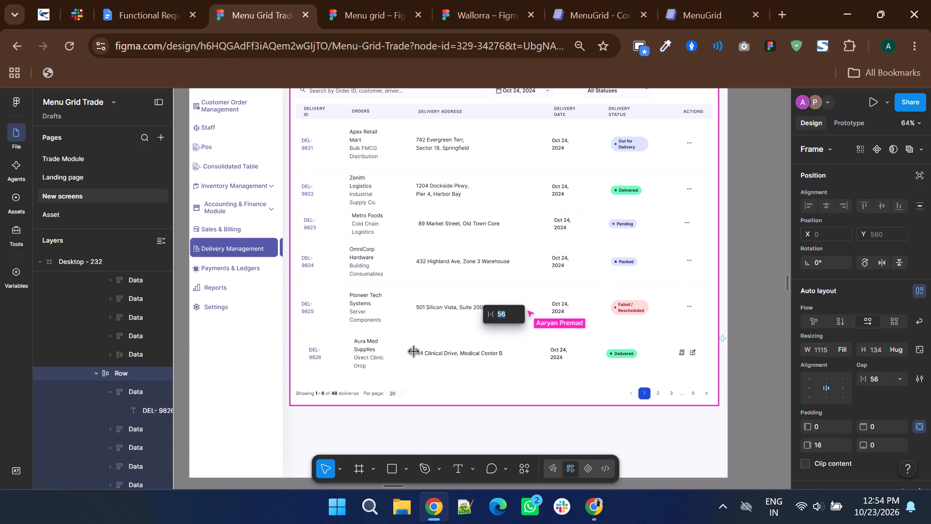
{"action": "key", "text": "Up"}
{"action": "key", "text": "Up"}
{"action": "key", "text": "Up"}
{"action": "key", "text": "Up"}
{"action": "key", "text": "Up"}
{"action": "key", "text": "Up"}
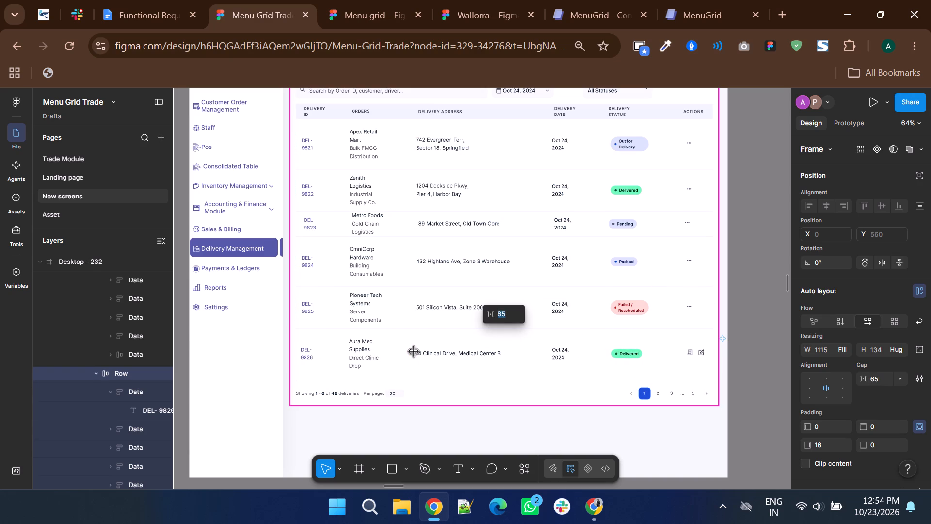
{"action": "key", "text": "Up"}
{"action": "key", "text": "Down"}
{"action": "key", "text": "Down"}
{"action": "left_click", "coordinate": [430, 314]}
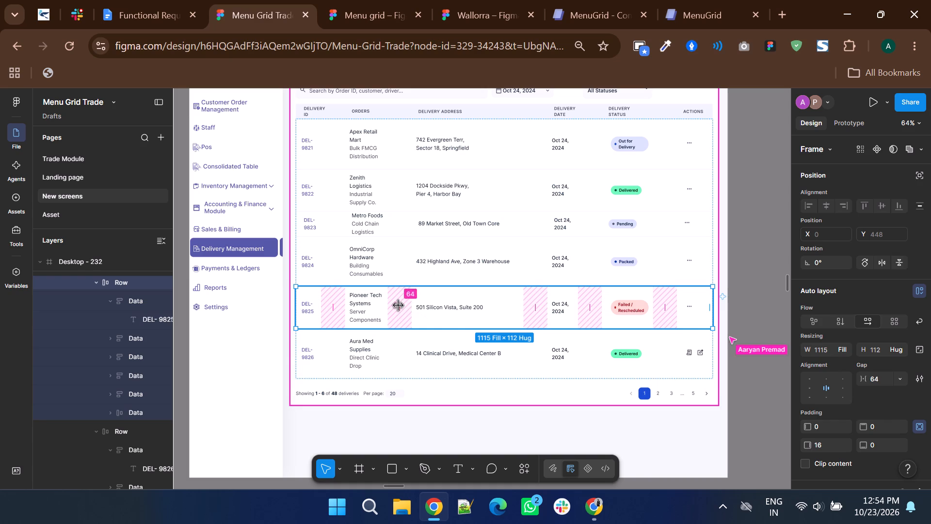
{"action": "left_click", "coordinate": [419, 345]}
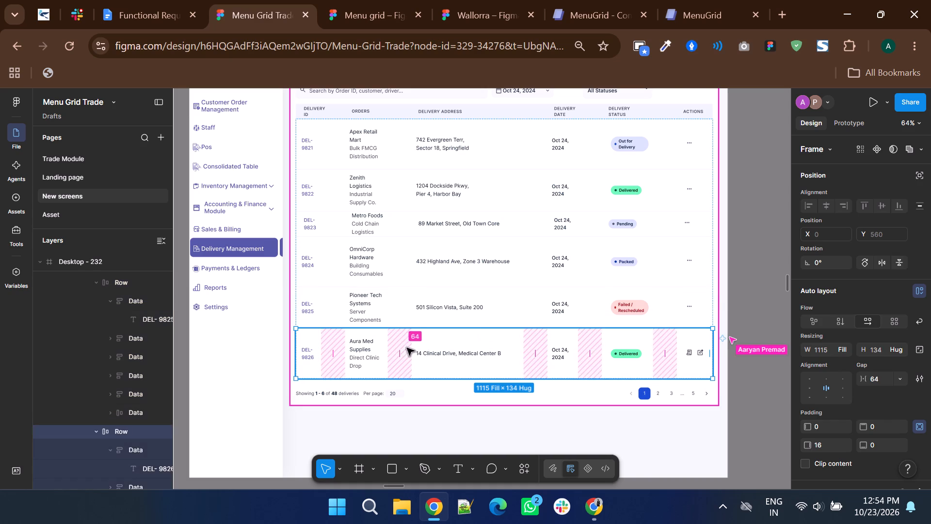
Rename the Orders column header in the delivery table as Order ID.
{"action": "scroll", "coordinate": [412, 348], "scroll_direction": "up", "scroll_amount": 4}
{"action": "scroll", "coordinate": [321, 404], "scroll_direction": "up", "scroll_amount": 2, "text": "ctrl"}
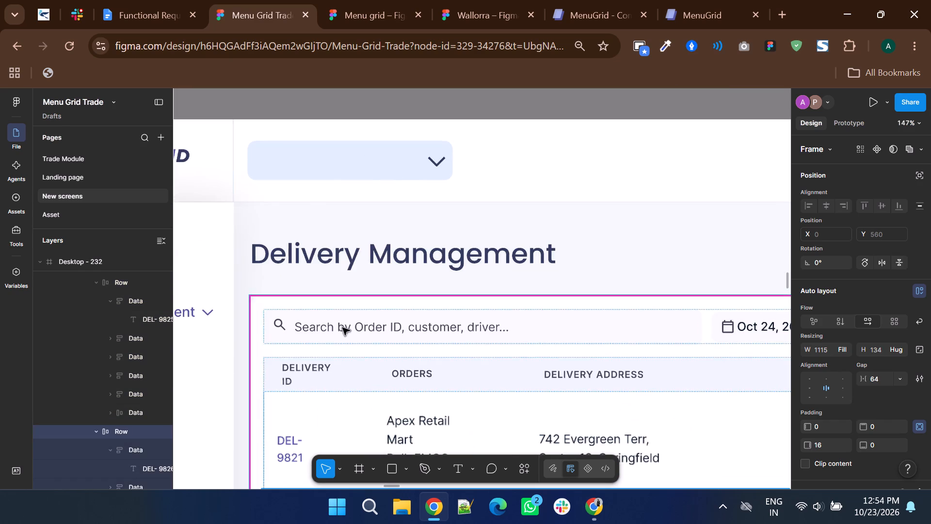
{"action": "scroll", "coordinate": [343, 323], "scroll_direction": "down", "scroll_amount": 1}
{"action": "scroll", "coordinate": [435, 309], "scroll_direction": "up", "scroll_amount": 2, "text": "ctrl"}
{"action": "double_click", "coordinate": [419, 301], "text": "ctrl"}
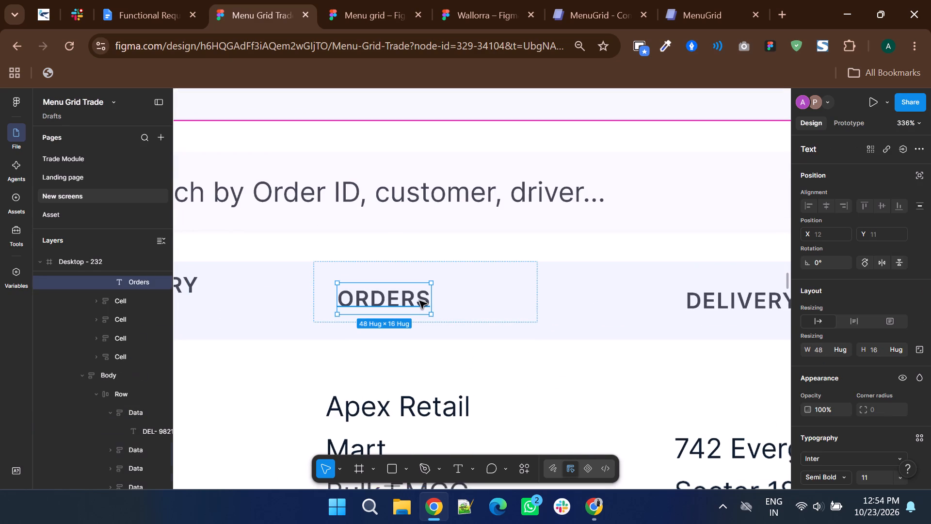
{"action": "double_click", "coordinate": [423, 302]}
{"action": "left_click_drag", "start_coordinate": [420, 302], "coordinate": [436, 306]}
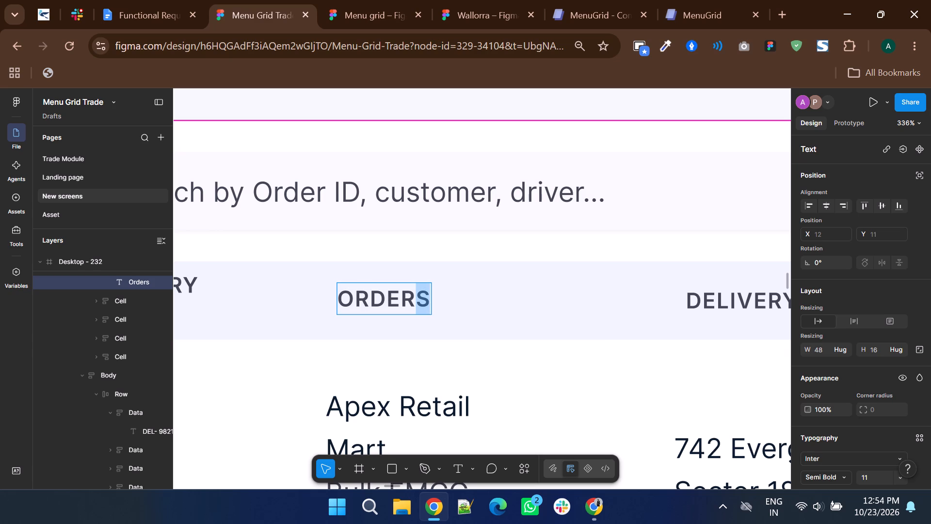
{"action": "left_click_drag", "start_coordinate": [436, 306], "coordinate": [438, 306]}
{"action": "key", "text": "space"}
{"action": "key", "text": "i"}
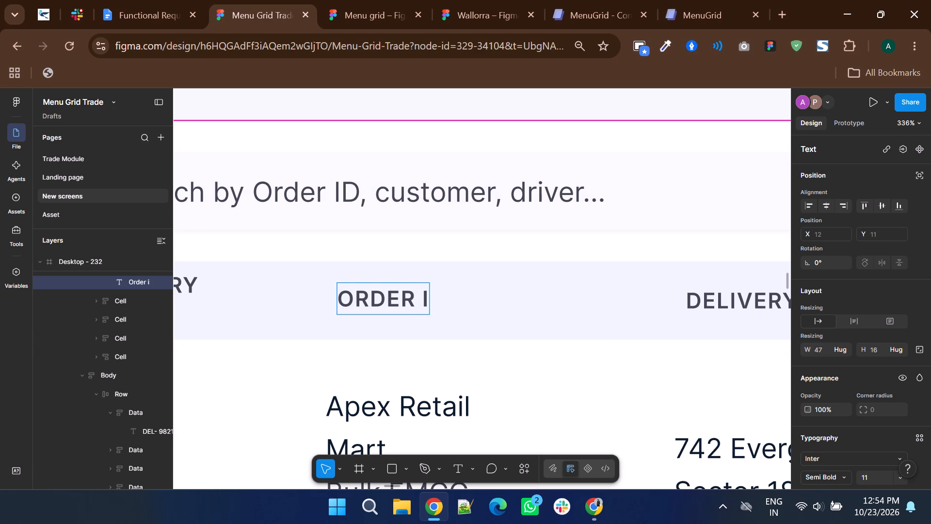
{"action": "key", "text": "shift+d"}
{"action": "scroll", "coordinate": [445, 306], "scroll_direction": "down", "scroll_amount": 2, "text": "ctrl"}
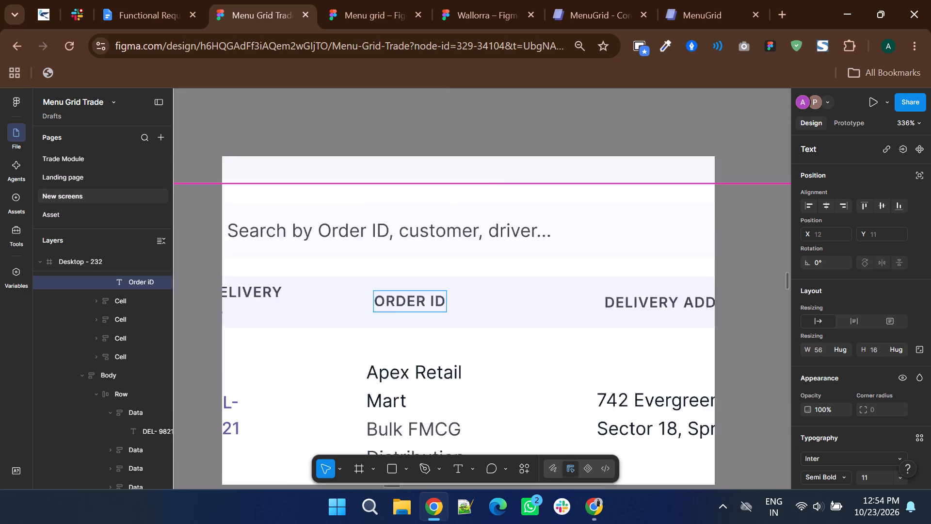
{"action": "scroll", "coordinate": [445, 306], "scroll_direction": "down", "scroll_amount": 2, "text": "ctrl"}
{"action": "left_click", "coordinate": [438, 150]}
{"action": "left_click", "coordinate": [432, 152]}
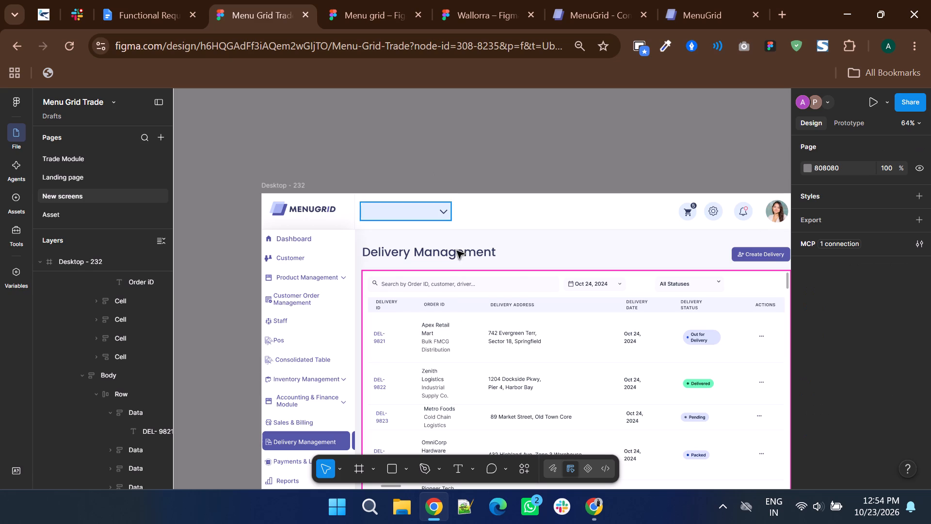
Rename the Delivery Address column header as Area.
{"action": "double_click", "coordinate": [514, 304], "text": "ctrl"}
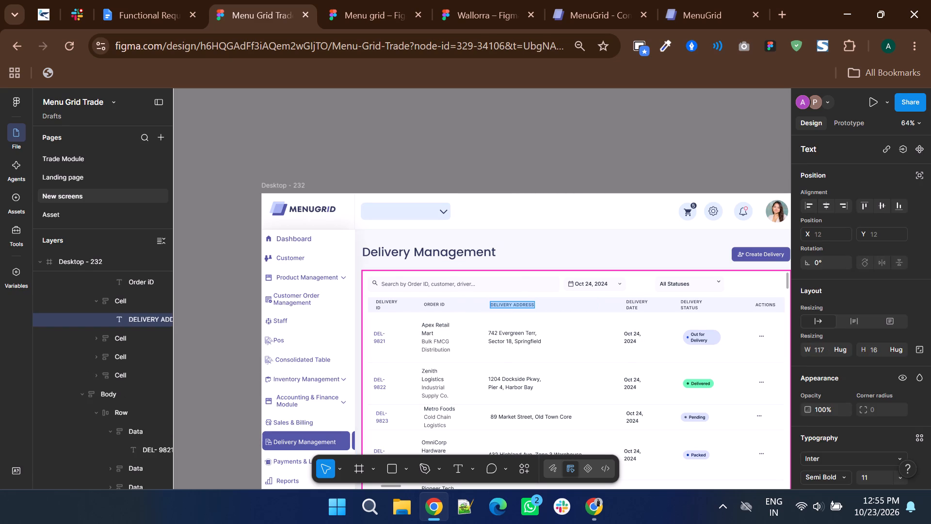
{"action": "type", "text": "Area"}
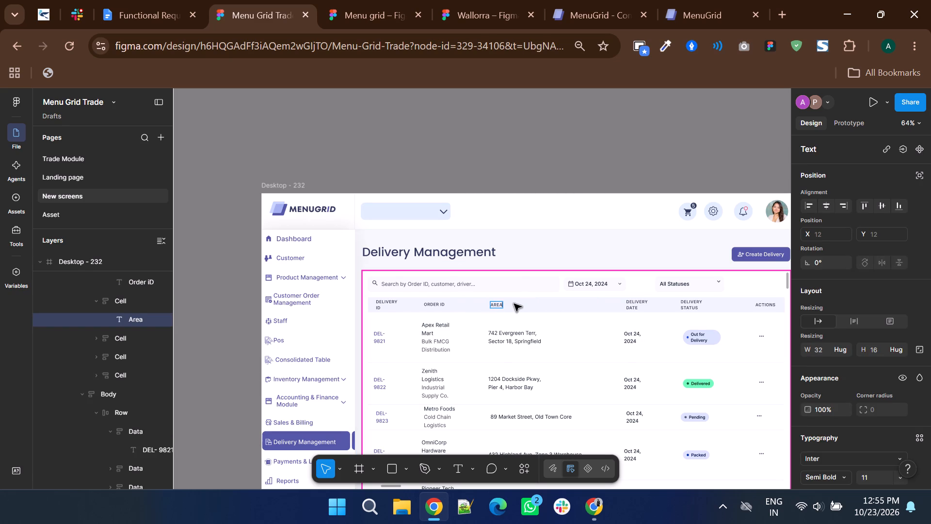
{"action": "double_click", "coordinate": [534, 135]}
Widen the Apex Retail Mart text in the first row to 119 and put the name on a single line.
{"action": "scroll", "coordinate": [537, 145], "scroll_direction": "down", "scroll_amount": 1}
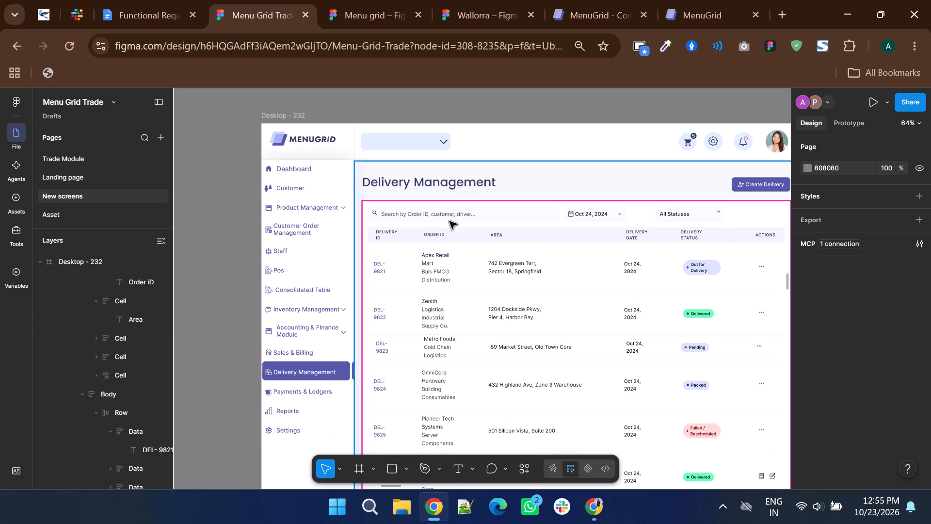
{"action": "scroll", "coordinate": [421, 258], "scroll_direction": "up", "scroll_amount": 2, "text": "ctrl"}
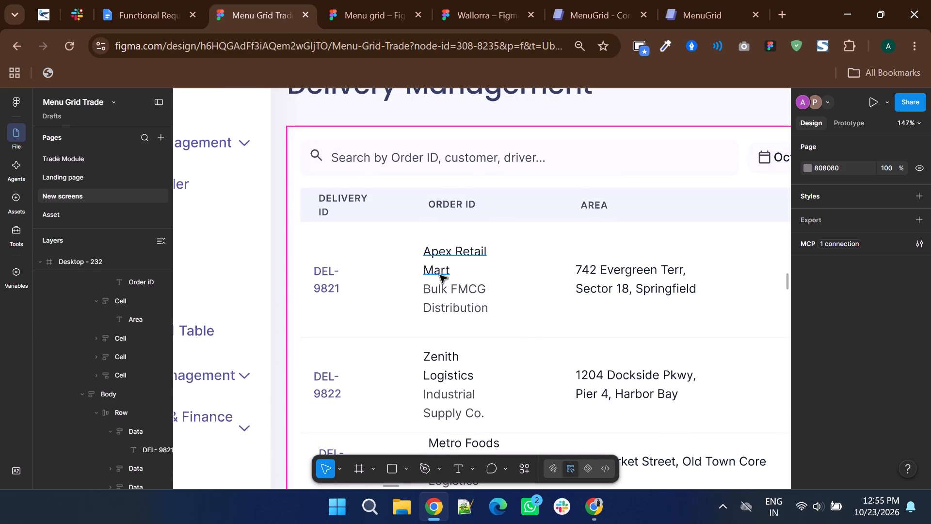
{"action": "left_click", "coordinate": [440, 275], "text": "ctrl"}
{"action": "left_click_drag", "start_coordinate": [500, 261], "coordinate": [514, 262]}
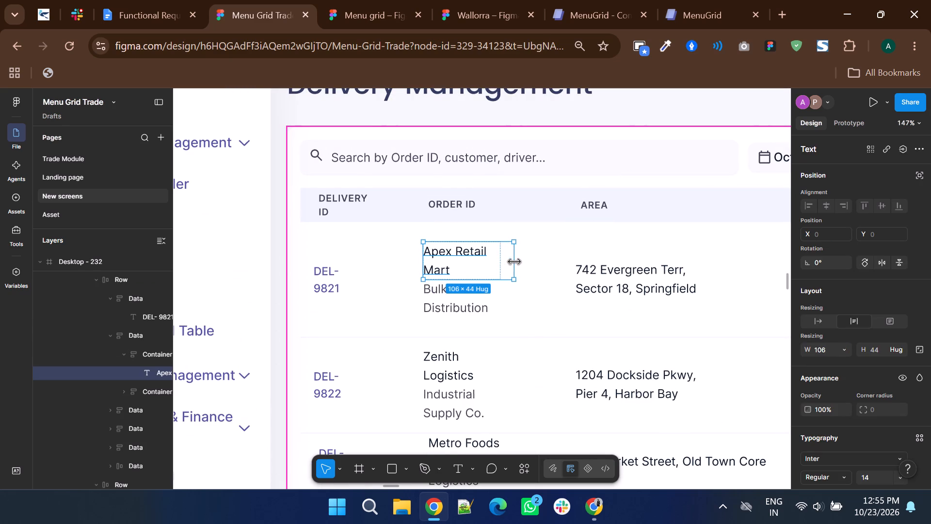
{"action": "left_click_drag", "start_coordinate": [514, 262], "coordinate": [526, 263]}
{"action": "double_click", "coordinate": [443, 267]}
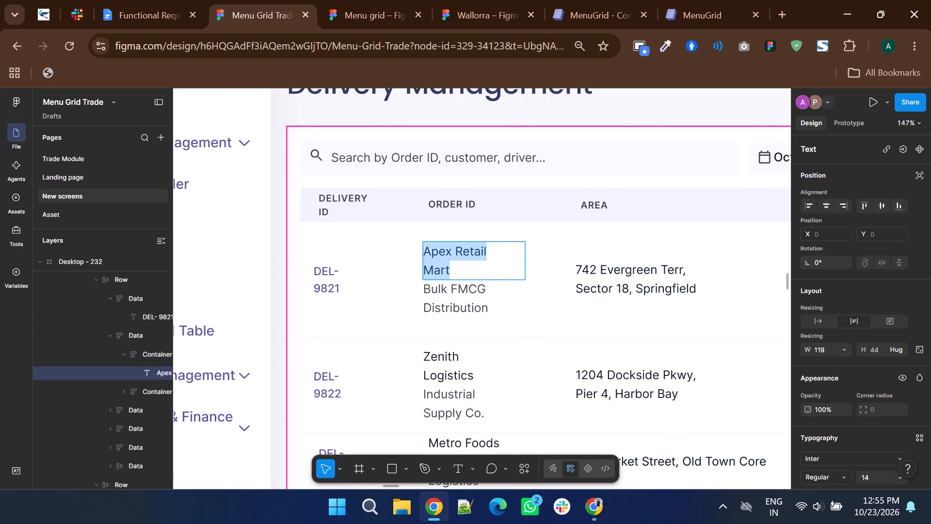
{"action": "left_click", "coordinate": [422, 271]}
{"action": "left_click", "coordinate": [425, 274]}
{"action": "key", "text": "BackSpace"}
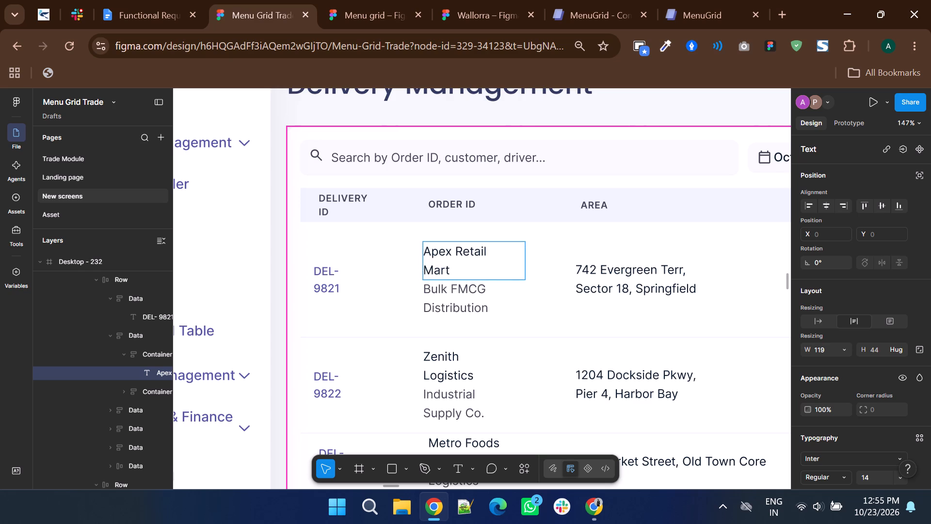
{"action": "key", "text": "space"}
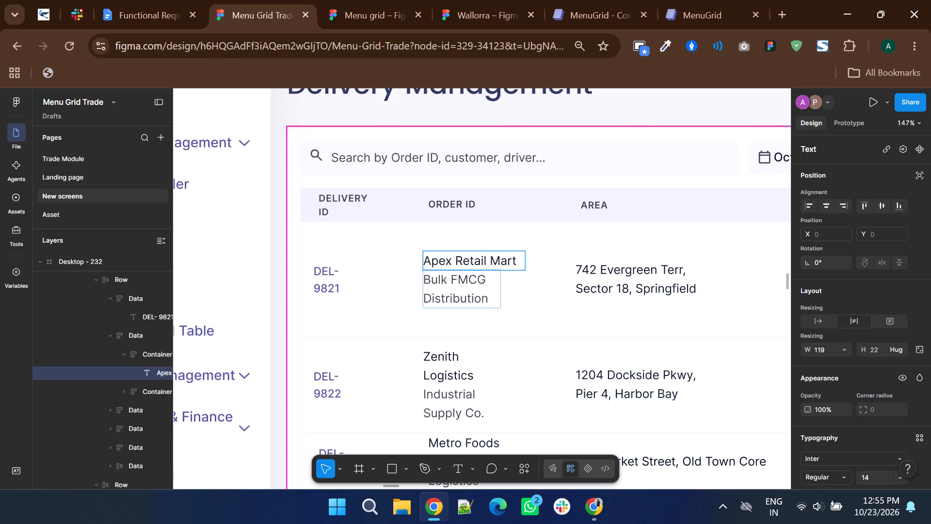
Delete the Bulk FMCG Distribution subtitle under Apex Retail Mart in the first row.
{"action": "left_click_drag", "start_coordinate": [491, 299], "coordinate": [415, 281]}
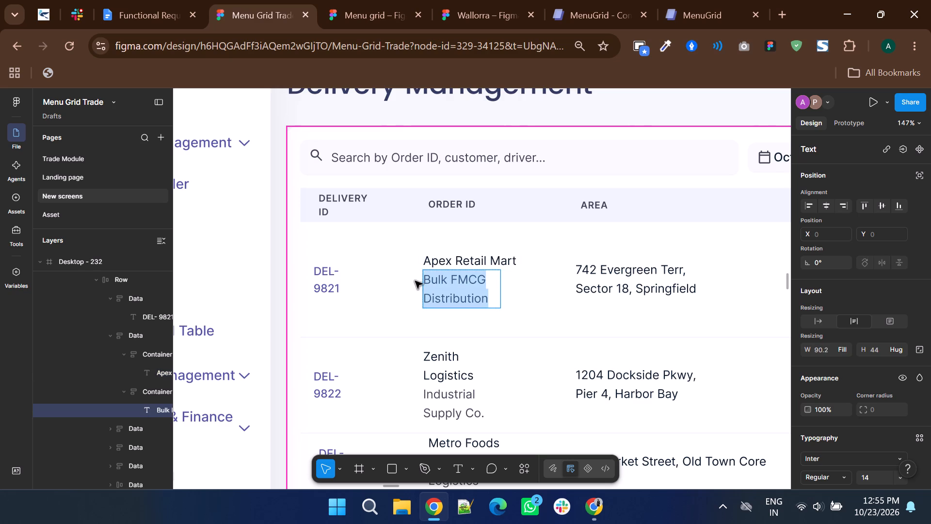
{"action": "key", "text": "BackSpace"}
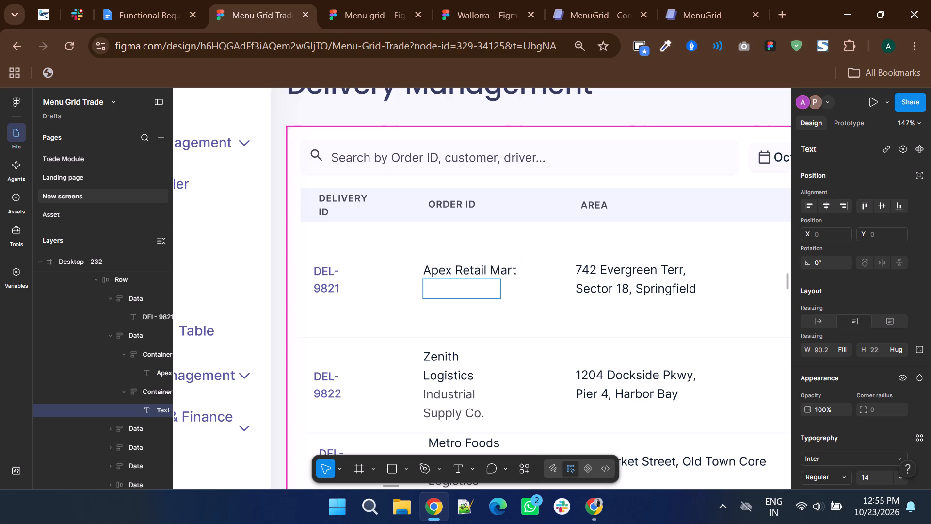
{"action": "key", "text": "Delete"}
{"action": "left_click", "coordinate": [409, 293]}
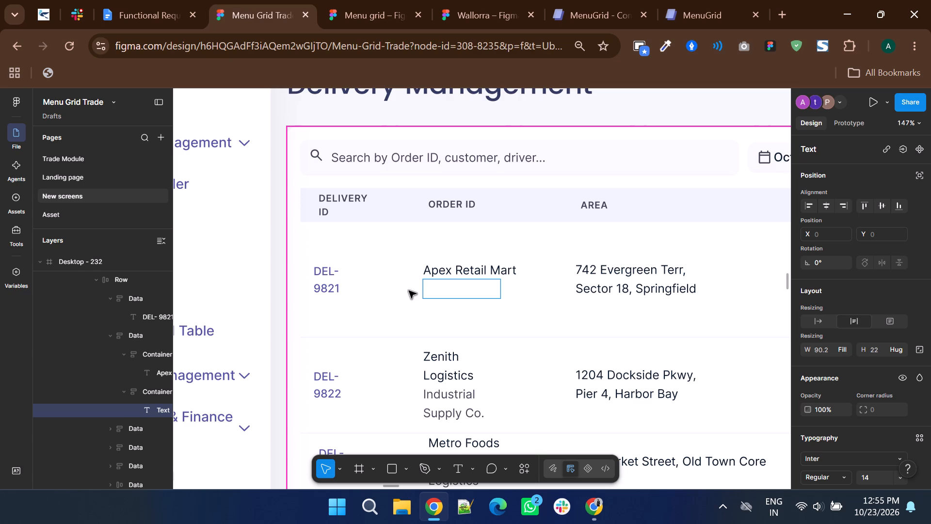
Duplicate the Apex Retail Mart container twice within the first row's Order ID cell.
{"action": "triple_click", "coordinate": [470, 279]}
{"action": "triple_click", "coordinate": [470, 279]}
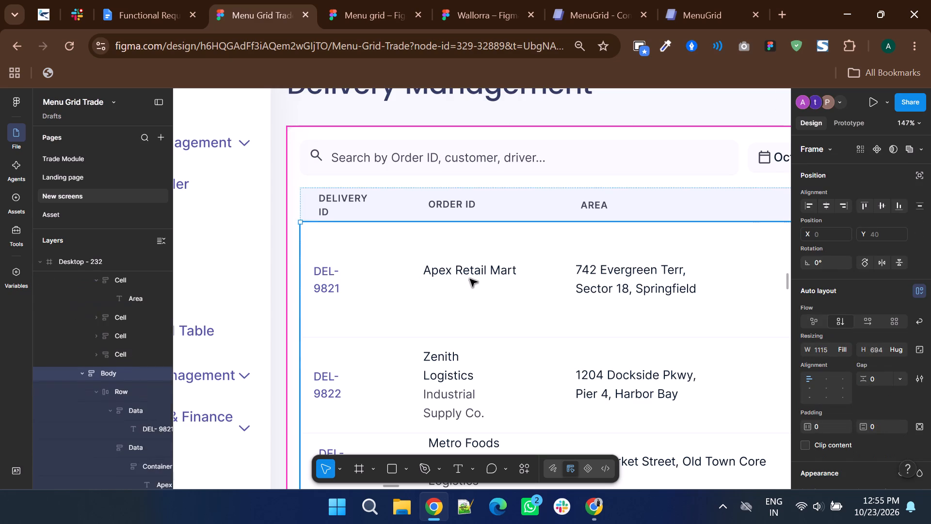
{"action": "left_click", "coordinate": [470, 279]}
{"action": "triple_click", "coordinate": [465, 279]}
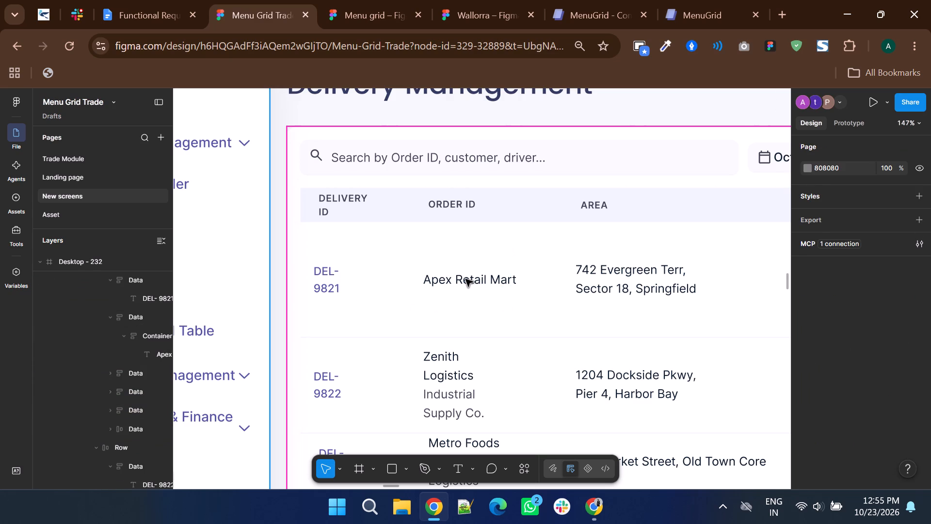
{"action": "triple_click", "coordinate": [465, 279]}
{"action": "left_click", "coordinate": [465, 279]}
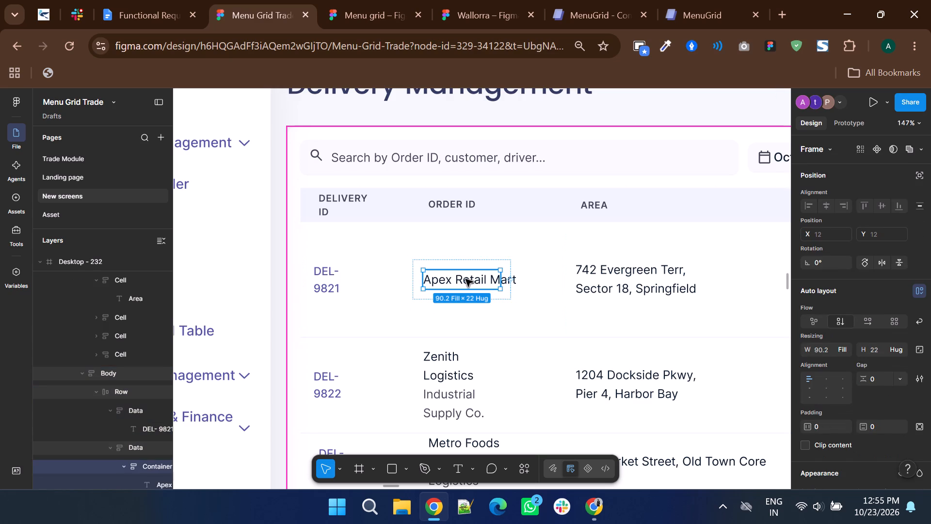
{"action": "key", "text": "ctrl+d"}
{"action": "key", "text": "ctrl+d"}
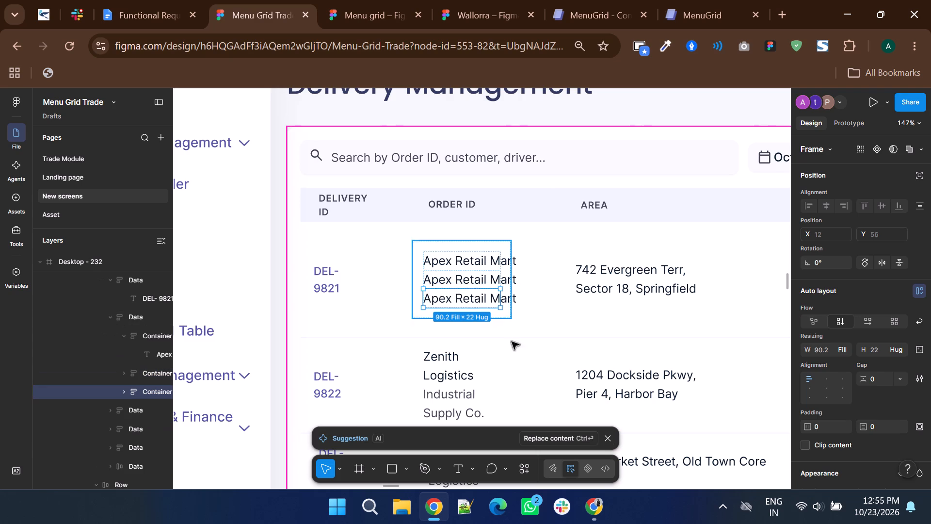
Apply the AI content replacement suggestion to the duplicated Apex Retail Mart entries.
{"action": "left_click", "coordinate": [550, 437]}
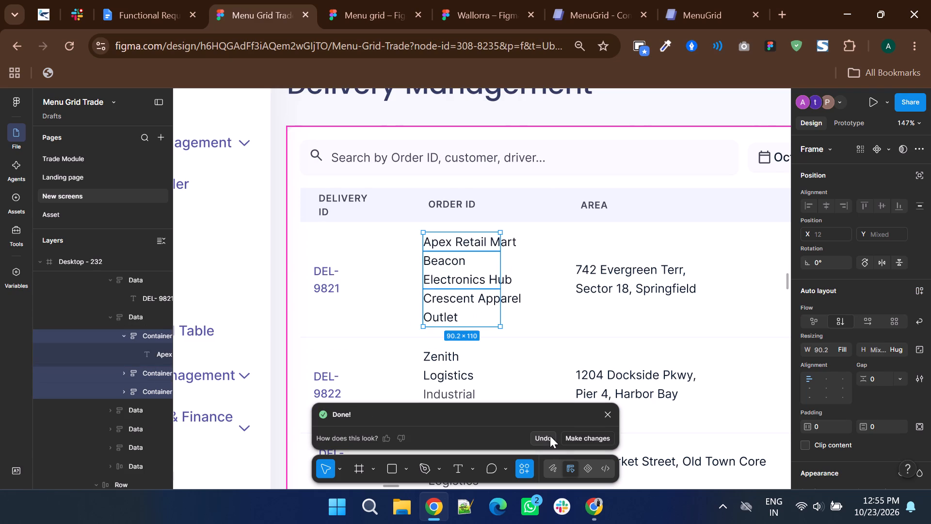
Shorten Beacon Electronics Hub in the first row's Order ID cell to a single-line BeaconElectronics and widen its container and text to 132.
{"action": "left_click", "coordinate": [446, 275]}
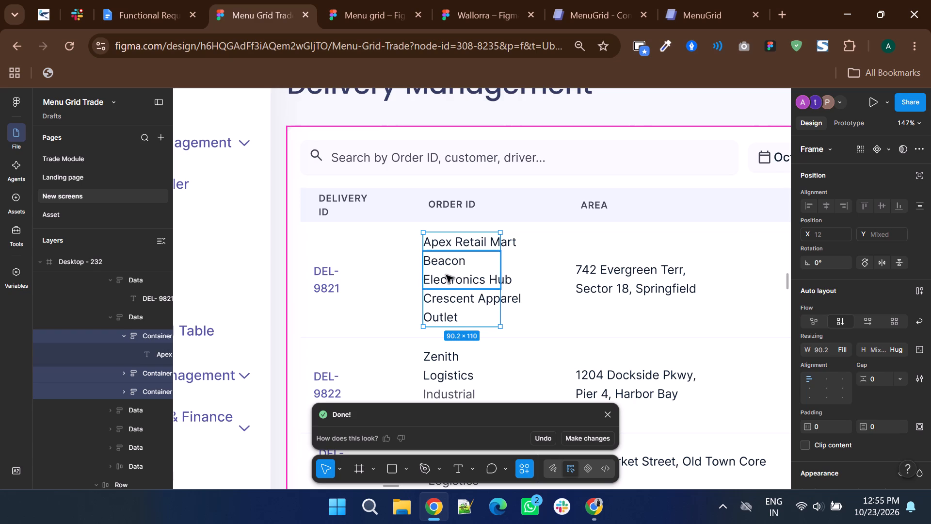
{"action": "left_click_drag", "start_coordinate": [499, 275], "coordinate": [530, 280]}
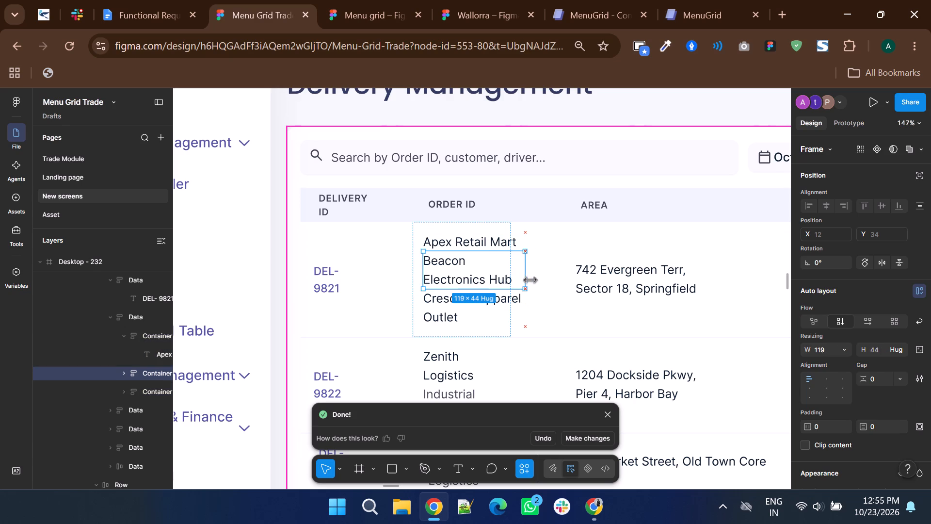
{"action": "left_click_drag", "start_coordinate": [530, 280], "coordinate": [536, 281]}
{"action": "double_click", "coordinate": [494, 283]}
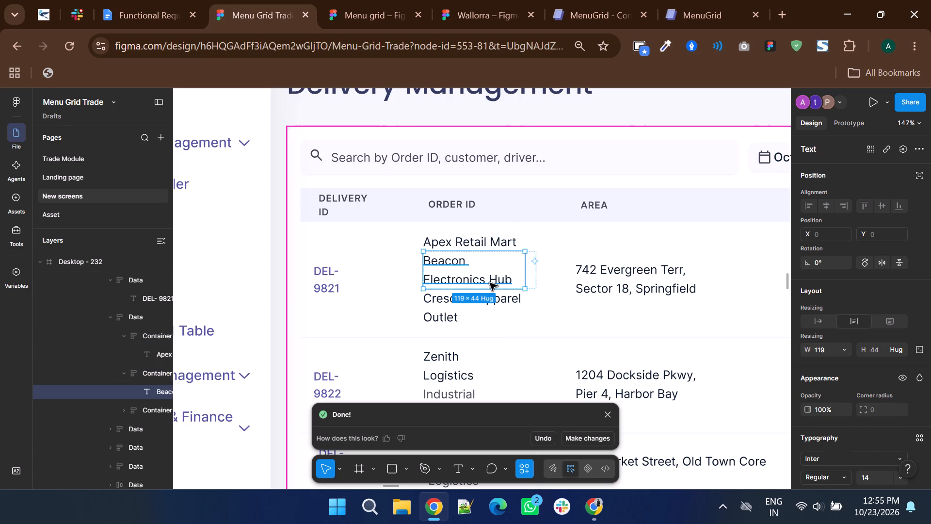
{"action": "double_click", "coordinate": [490, 283]}
{"action": "left_click_drag", "start_coordinate": [490, 280], "coordinate": [555, 295]}
{"action": "key", "text": "BackSpace"}
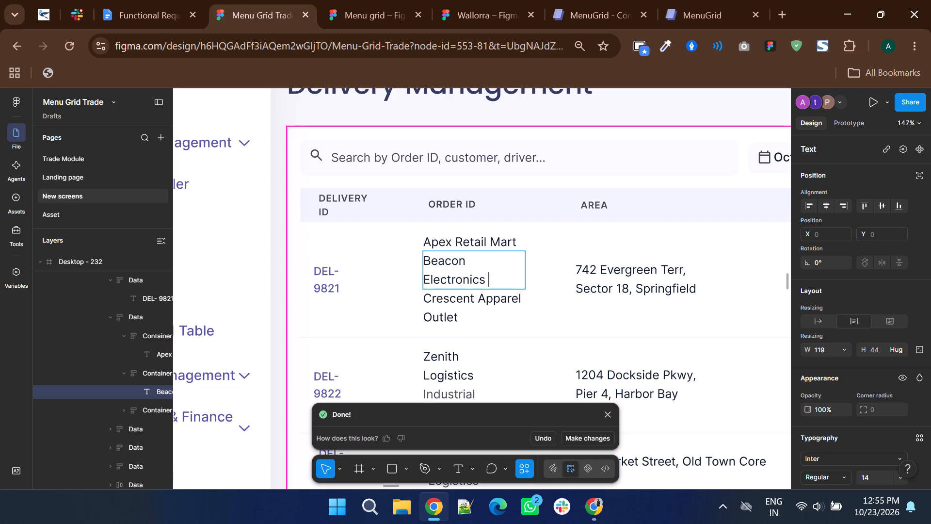
{"action": "left_click", "coordinate": [429, 278]}
{"action": "key", "text": "Left"}
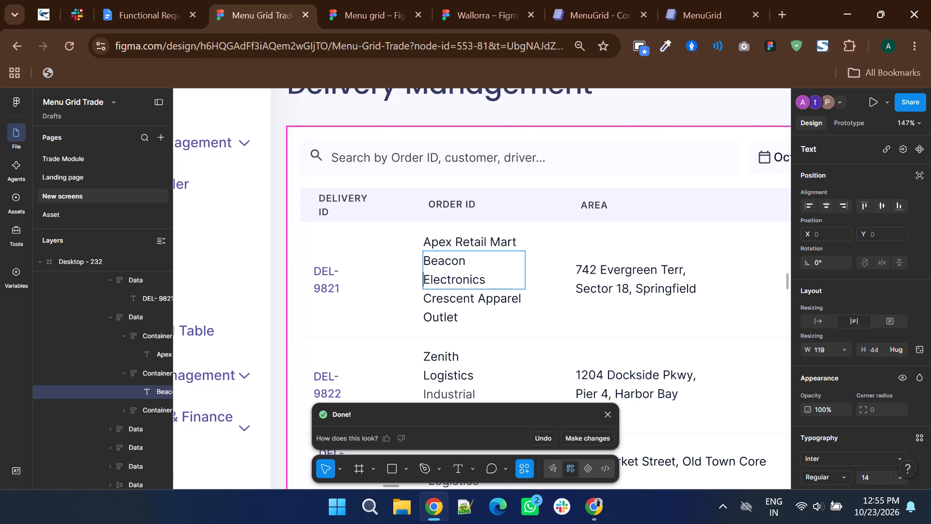
{"action": "key", "text": "BackSpace"}
{"action": "left_click", "coordinate": [544, 265]}
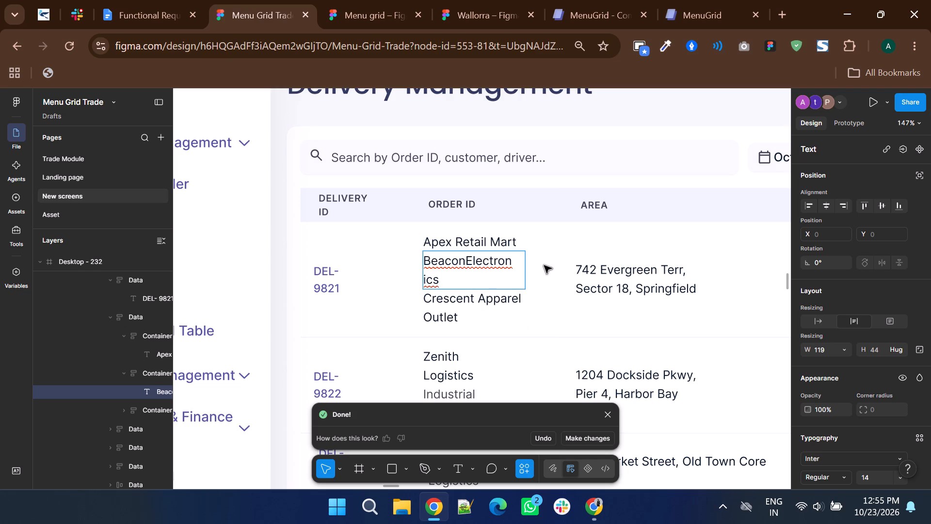
{"action": "left_click_drag", "start_coordinate": [529, 270], "coordinate": [543, 272]}
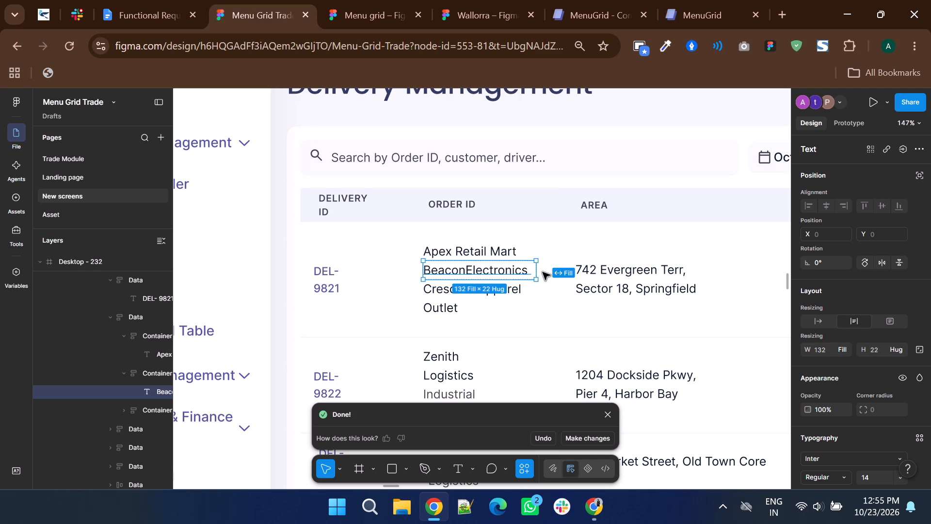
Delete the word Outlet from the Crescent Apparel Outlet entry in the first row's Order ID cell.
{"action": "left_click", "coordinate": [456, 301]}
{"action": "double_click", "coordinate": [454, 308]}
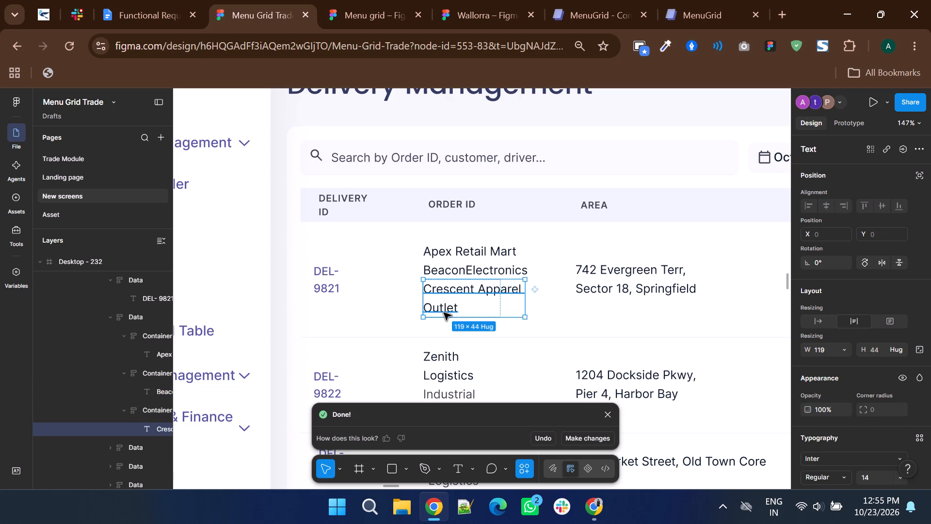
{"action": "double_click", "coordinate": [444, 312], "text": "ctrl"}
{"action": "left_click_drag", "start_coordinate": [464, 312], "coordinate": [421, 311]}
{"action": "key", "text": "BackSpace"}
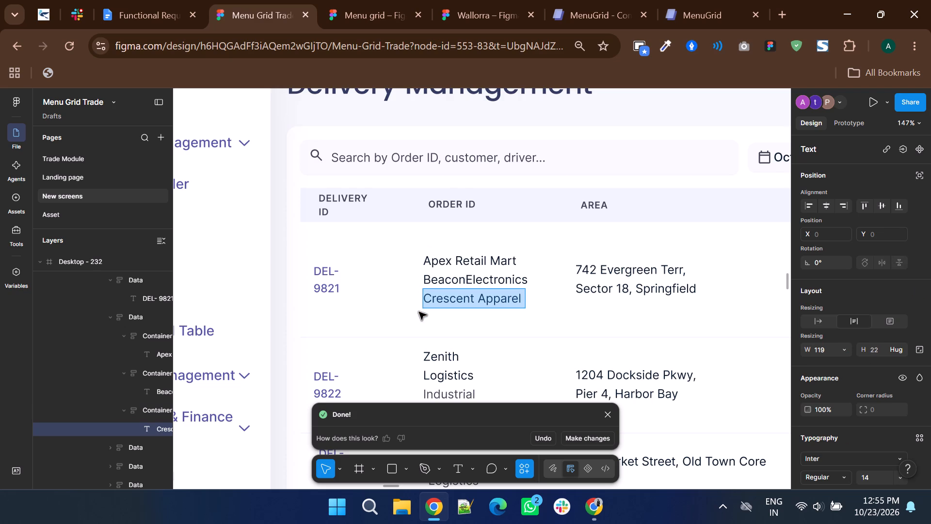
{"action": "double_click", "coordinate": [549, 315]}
Replace the Apex Retail Mart text in the first row's Order ID cell with ORD-5848.
{"action": "double_click", "coordinate": [457, 266], "text": "ctrl"}
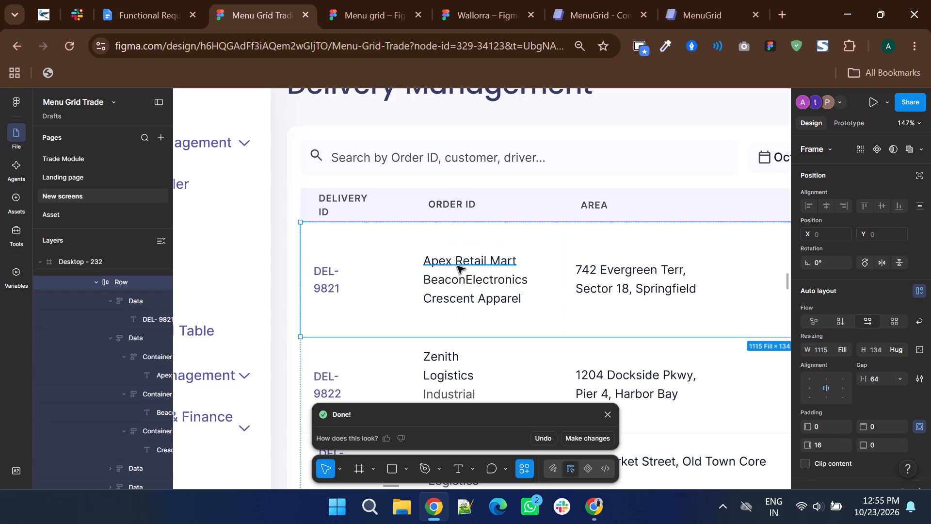
{"action": "double_click", "coordinate": [452, 263]}
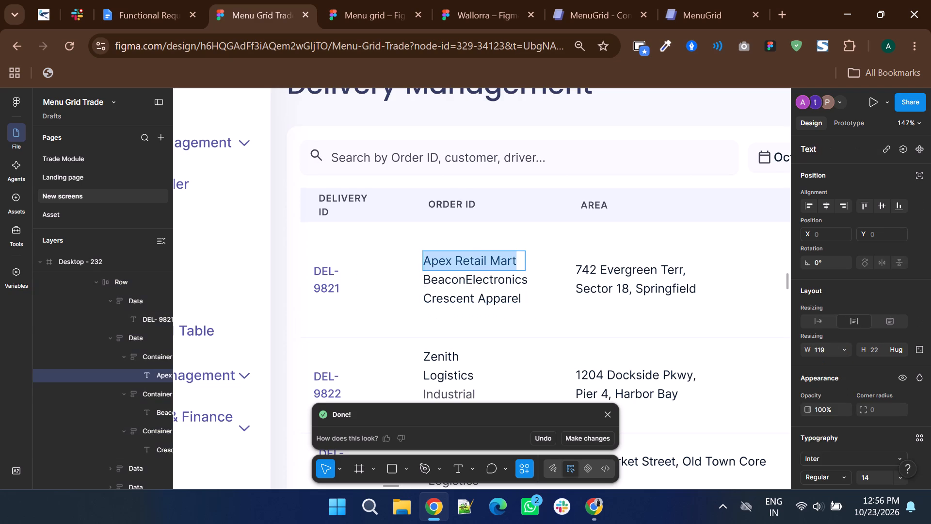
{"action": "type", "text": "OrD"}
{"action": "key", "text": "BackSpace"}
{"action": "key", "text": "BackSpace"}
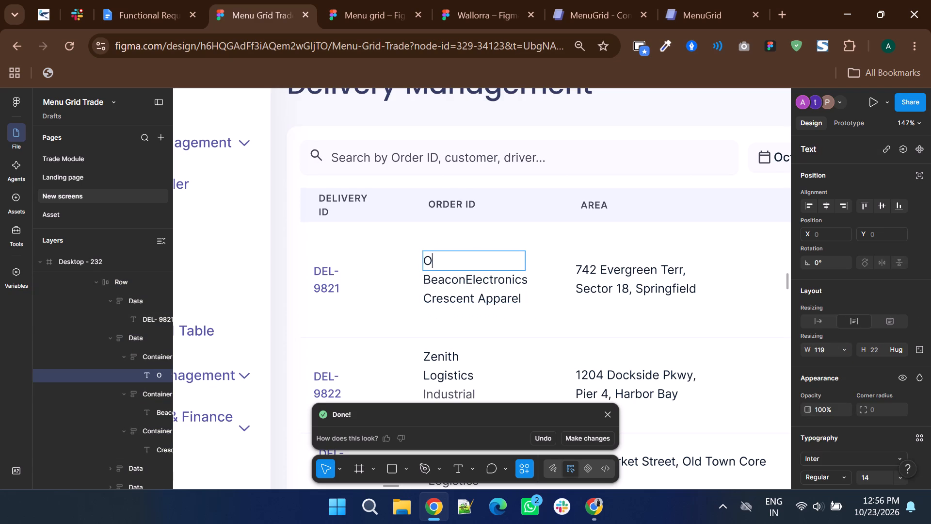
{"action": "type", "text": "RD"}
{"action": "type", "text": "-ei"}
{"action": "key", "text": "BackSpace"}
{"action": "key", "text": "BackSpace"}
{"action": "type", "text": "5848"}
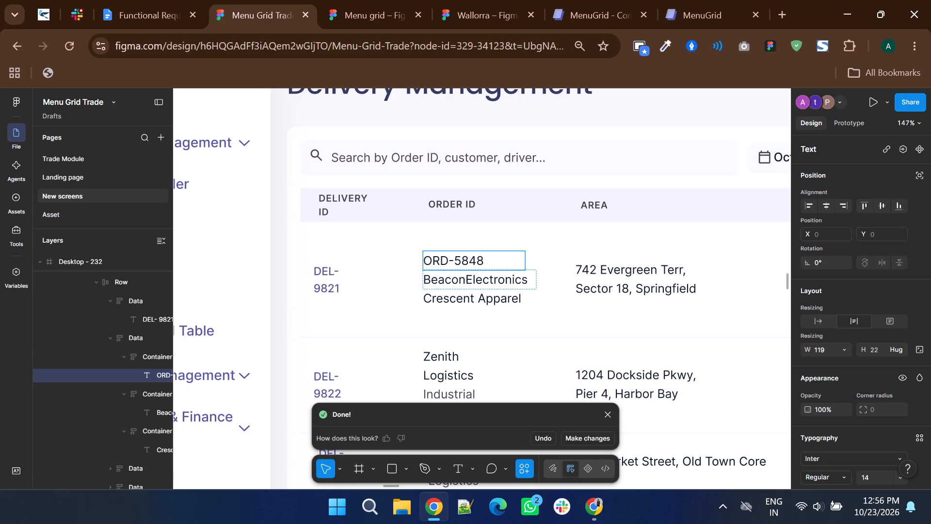
Replace the BeaconElectronics text in the first row's Order ID cell with ORD-5843.
{"action": "triple_click", "coordinate": [450, 276]}
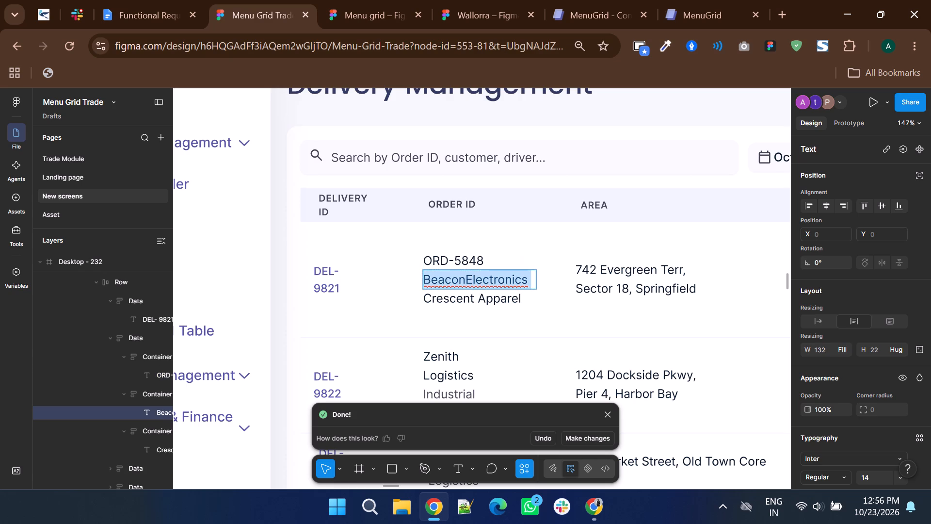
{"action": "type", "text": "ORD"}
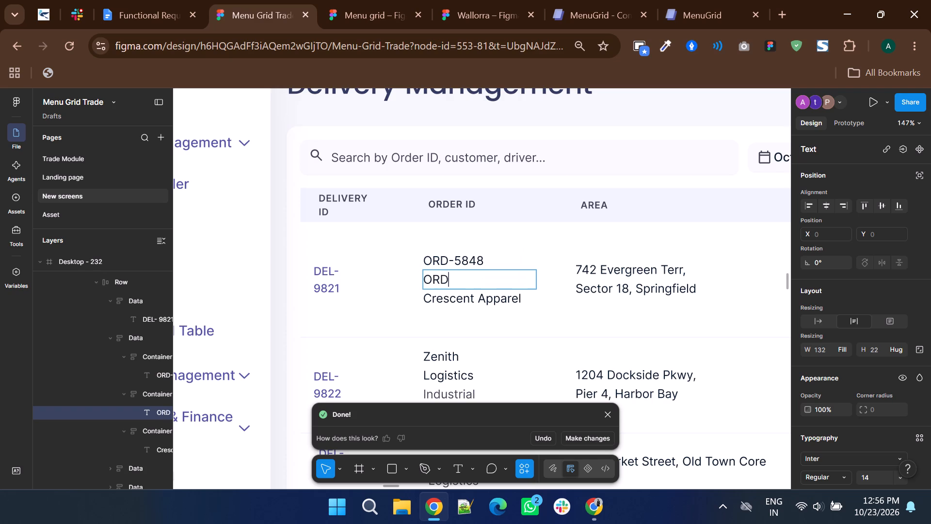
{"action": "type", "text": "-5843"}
Replace the Crescent Apparel text in the first row's Order ID cell with ORD-3454.
{"action": "scroll", "coordinate": [436, 271], "scroll_direction": "down", "scroll_amount": 1}
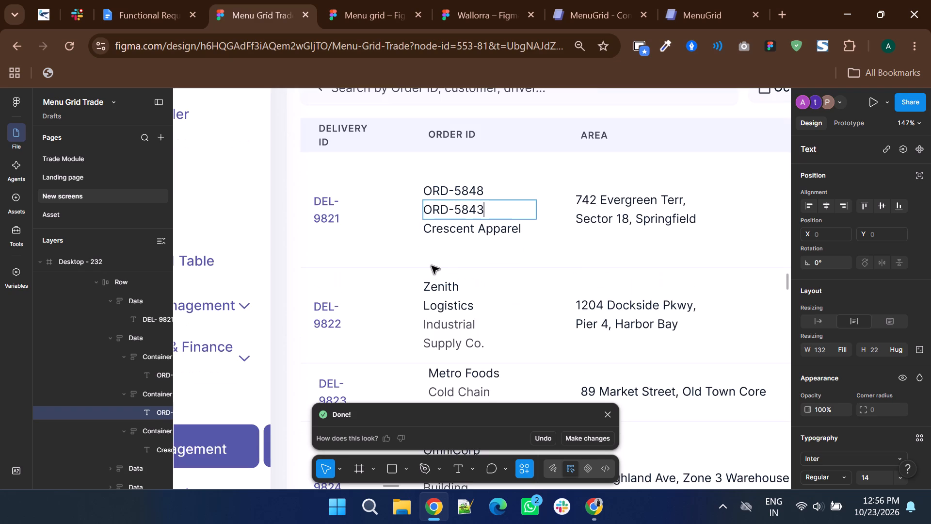
{"action": "triple_click", "coordinate": [434, 230]}
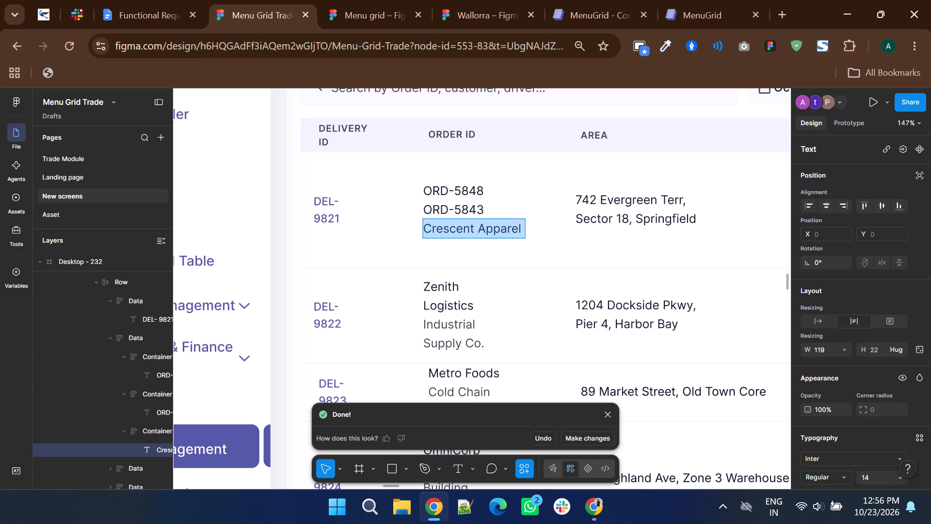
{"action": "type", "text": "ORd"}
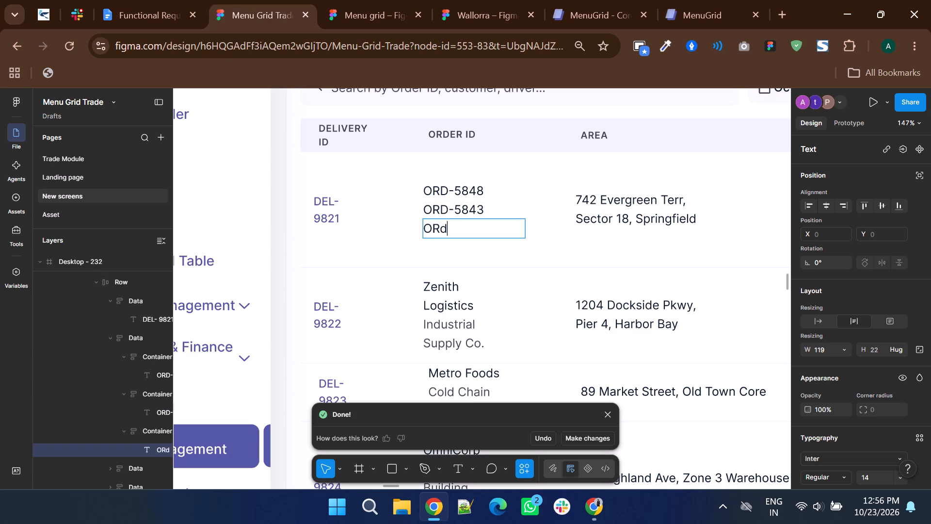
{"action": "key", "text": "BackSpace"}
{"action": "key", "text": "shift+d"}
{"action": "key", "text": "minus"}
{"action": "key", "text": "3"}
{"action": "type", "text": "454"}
{"action": "scroll", "coordinate": [455, 212], "scroll_direction": "down", "scroll_amount": 1}
{"action": "left_click", "coordinate": [521, 259]}
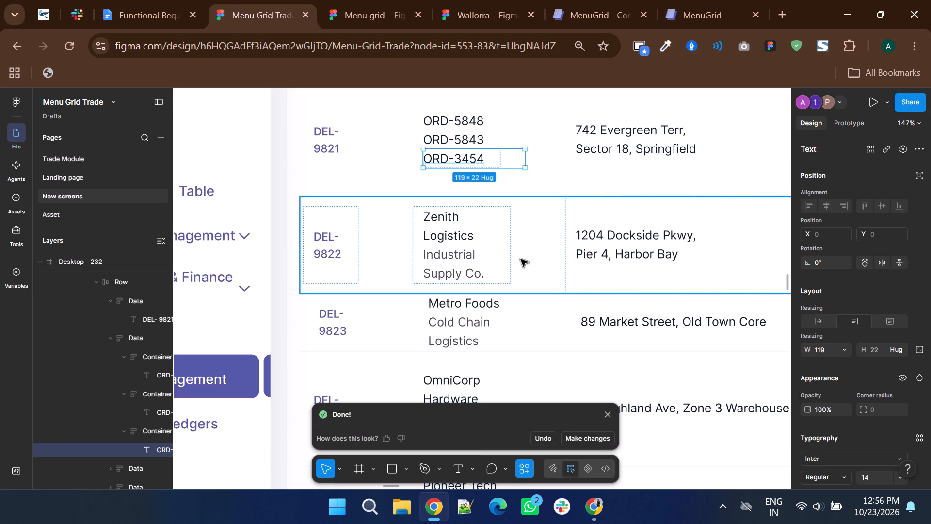
Select the Order ID cell containing Zenith Logistics in the DEL-9822 row.
{"action": "scroll", "coordinate": [521, 259], "scroll_direction": "up", "scroll_amount": 1}
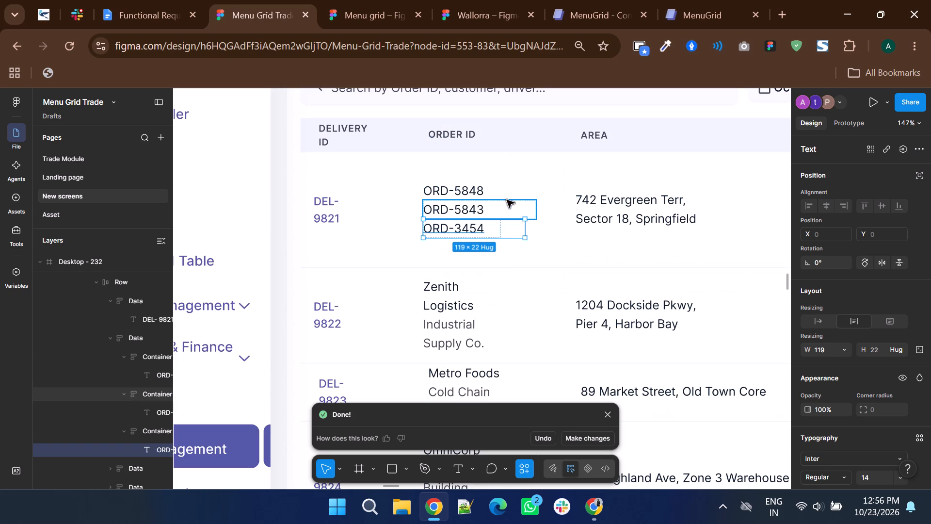
{"action": "left_click", "coordinate": [507, 200]}
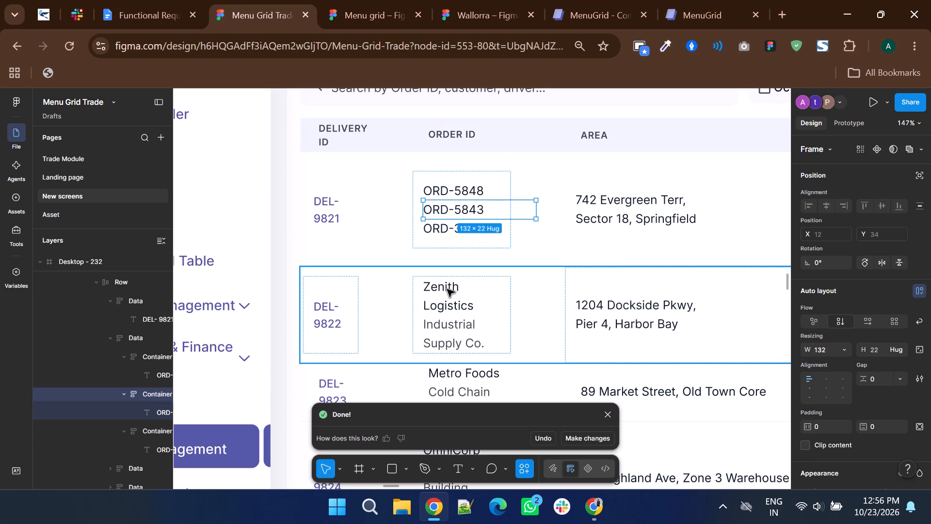
{"action": "triple_click", "coordinate": [447, 289]}
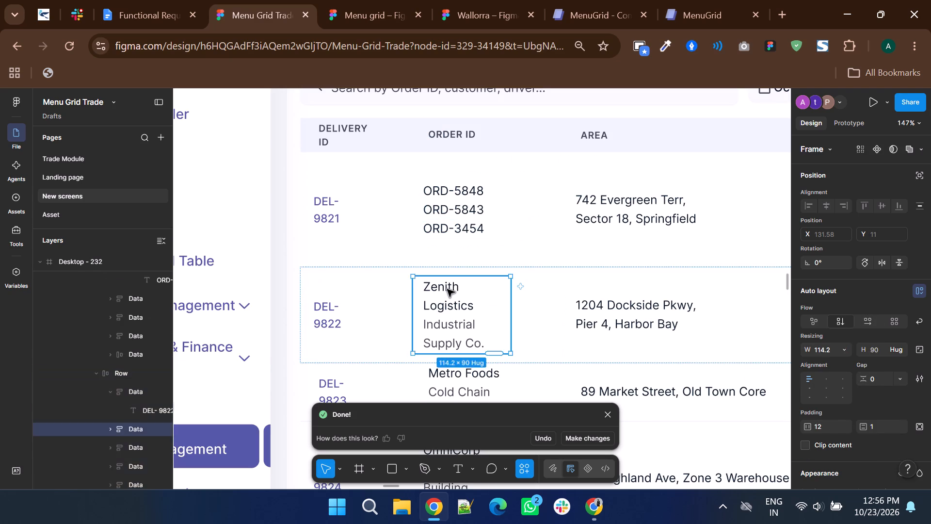
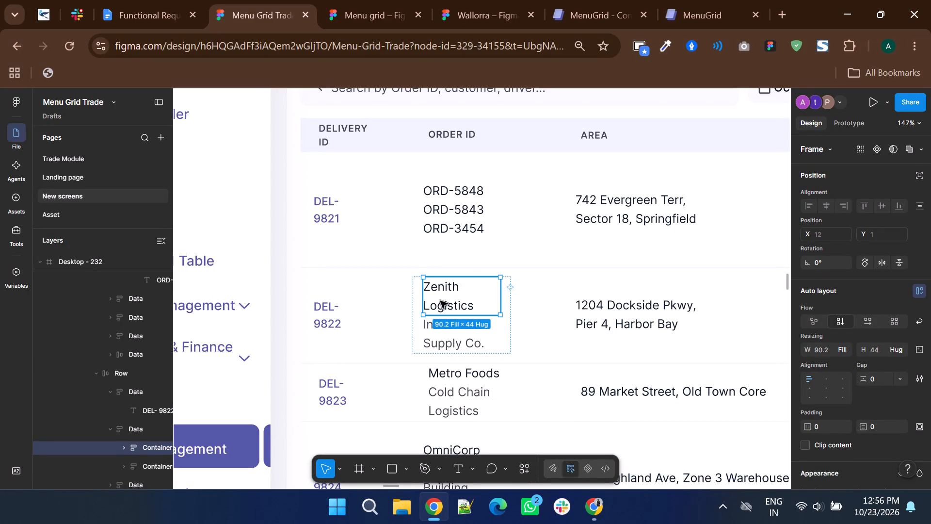
Replace the Zenith Logistics text in the DEL-9822 row's Order ID cell with ORD-5439.
{"action": "double_click", "coordinate": [440, 301]}
{"action": "double_click", "coordinate": [440, 298]}
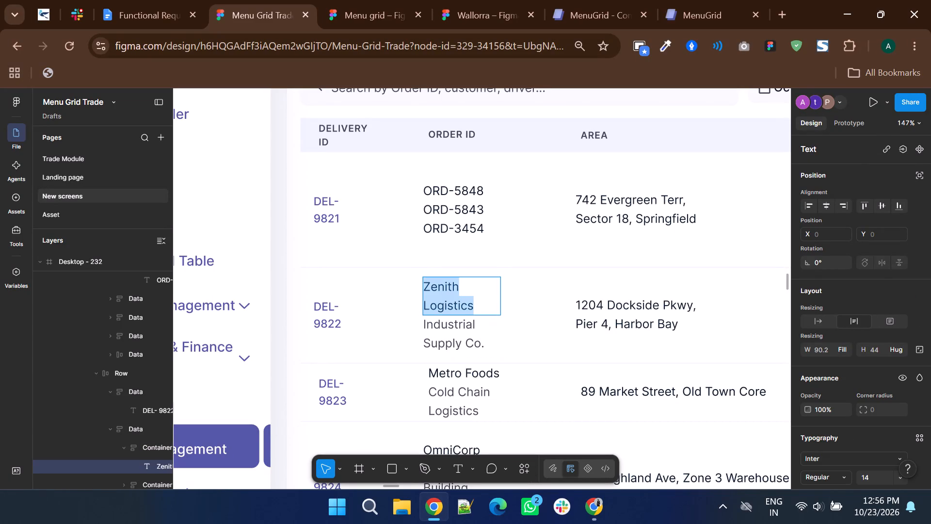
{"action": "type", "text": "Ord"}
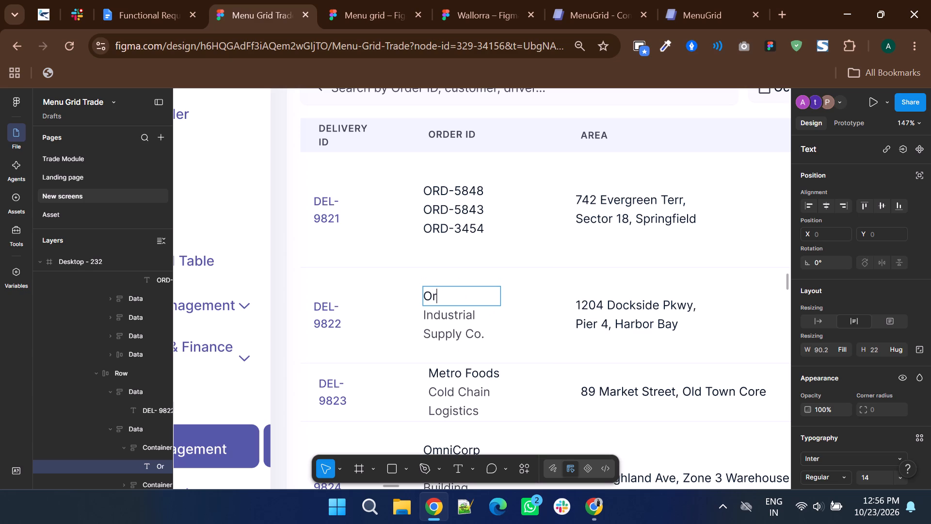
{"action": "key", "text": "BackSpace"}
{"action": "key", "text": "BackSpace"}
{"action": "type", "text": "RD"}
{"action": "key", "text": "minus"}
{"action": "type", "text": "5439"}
Replace the Industrial Supply Co. text in the DEL-9822 row's Order ID cell with ORD-5843.
{"action": "scroll", "coordinate": [512, 307], "scroll_direction": "down", "scroll_amount": 2}
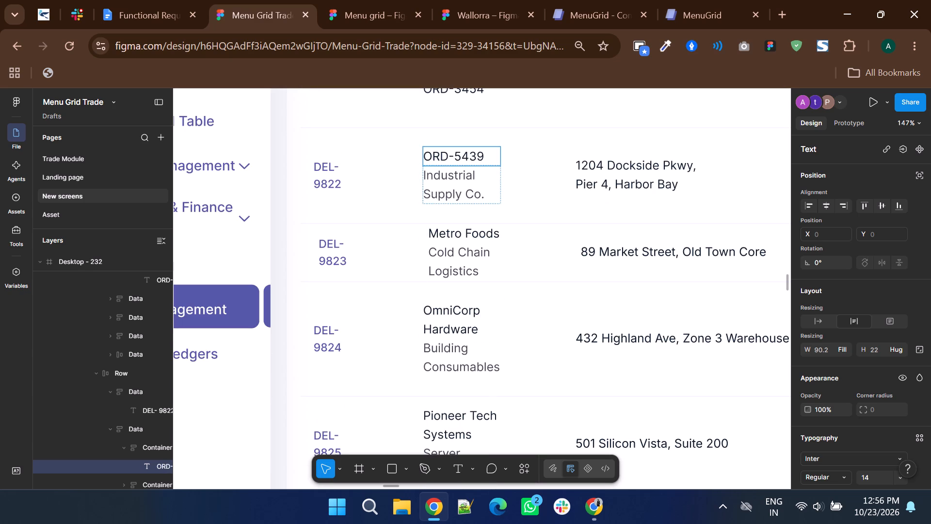
{"action": "triple_click", "coordinate": [451, 176]}
{"action": "triple_click", "coordinate": [451, 176]}
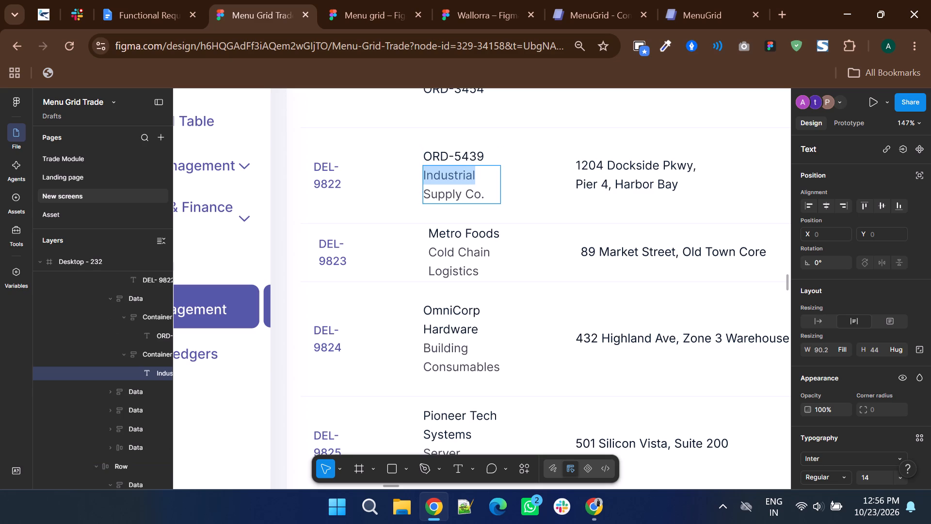
{"action": "left_click", "coordinate": [451, 176]}
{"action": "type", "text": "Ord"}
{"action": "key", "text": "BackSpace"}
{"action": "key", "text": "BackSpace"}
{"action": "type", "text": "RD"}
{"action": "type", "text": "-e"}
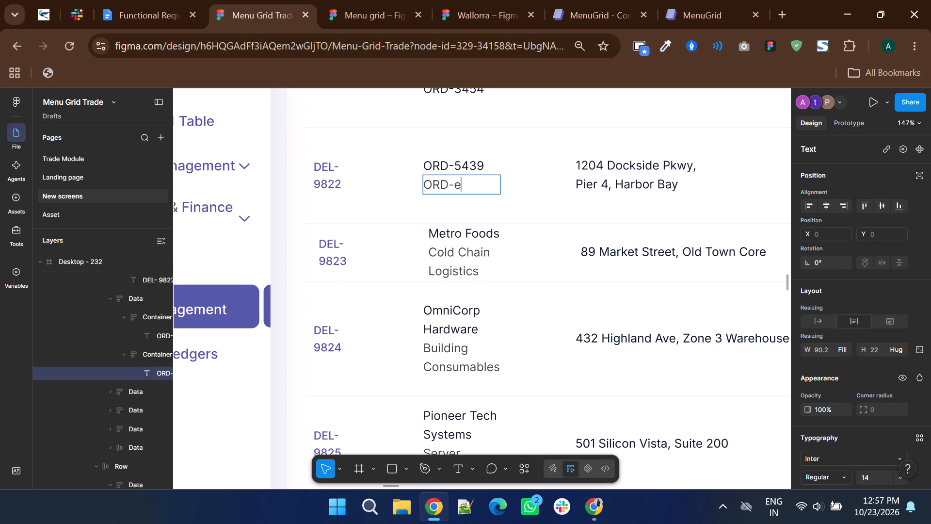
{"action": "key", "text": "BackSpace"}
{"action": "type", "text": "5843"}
Duplicate the ORD-5843 text line within the DEL-9822 row's Order ID cell.
{"action": "scroll", "coordinate": [451, 176], "scroll_direction": "up", "scroll_amount": 1}
{"action": "scroll", "coordinate": [441, 249], "scroll_direction": "up", "scroll_amount": 3}
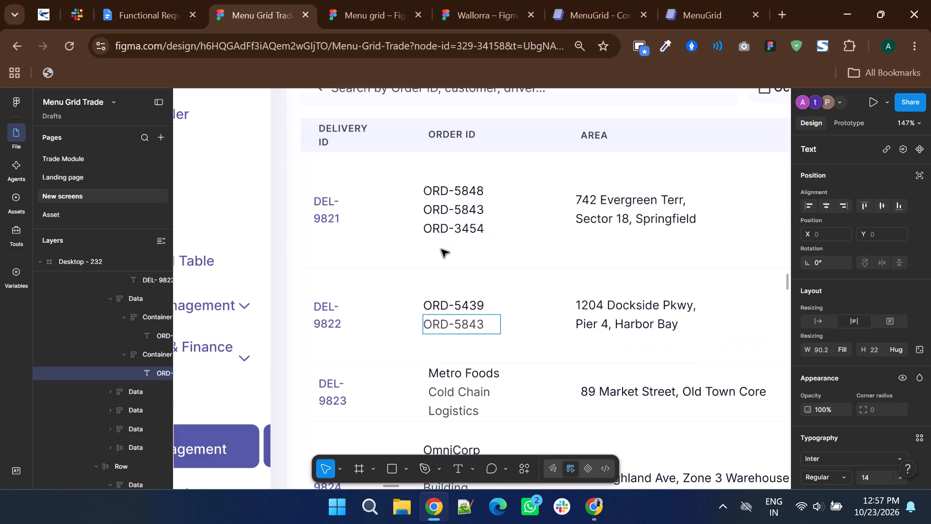
{"action": "scroll", "coordinate": [457, 262], "scroll_direction": "down", "scroll_amount": 2}
{"action": "left_click", "coordinate": [528, 310]}
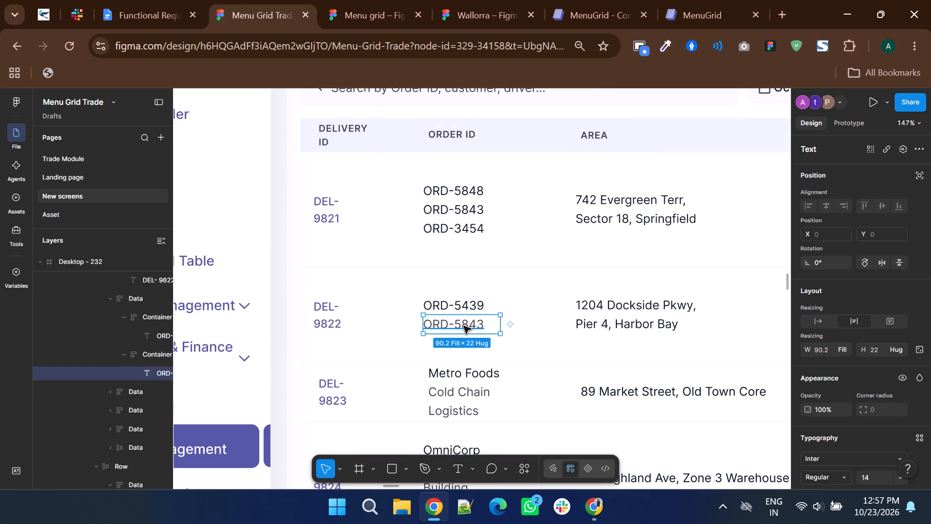
{"action": "left_click", "coordinate": [464, 326]}
{"action": "key", "text": "ctrl+d"}
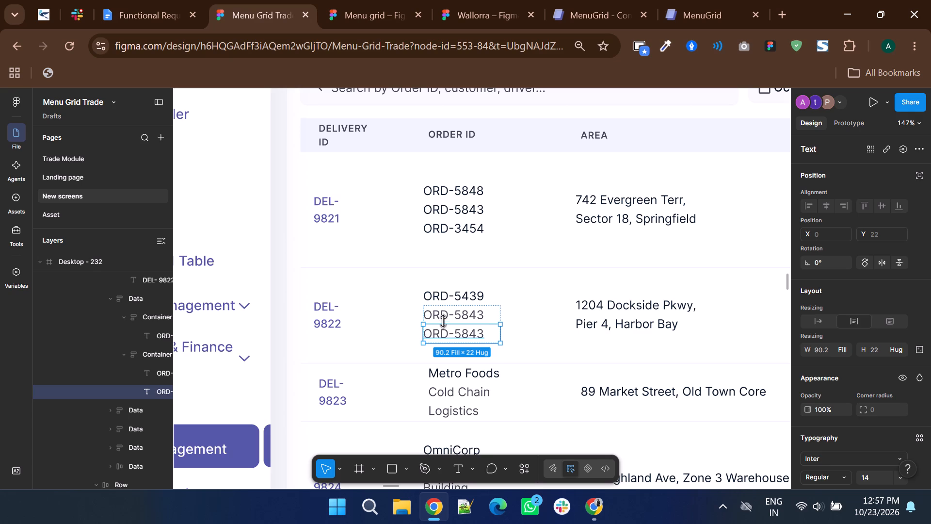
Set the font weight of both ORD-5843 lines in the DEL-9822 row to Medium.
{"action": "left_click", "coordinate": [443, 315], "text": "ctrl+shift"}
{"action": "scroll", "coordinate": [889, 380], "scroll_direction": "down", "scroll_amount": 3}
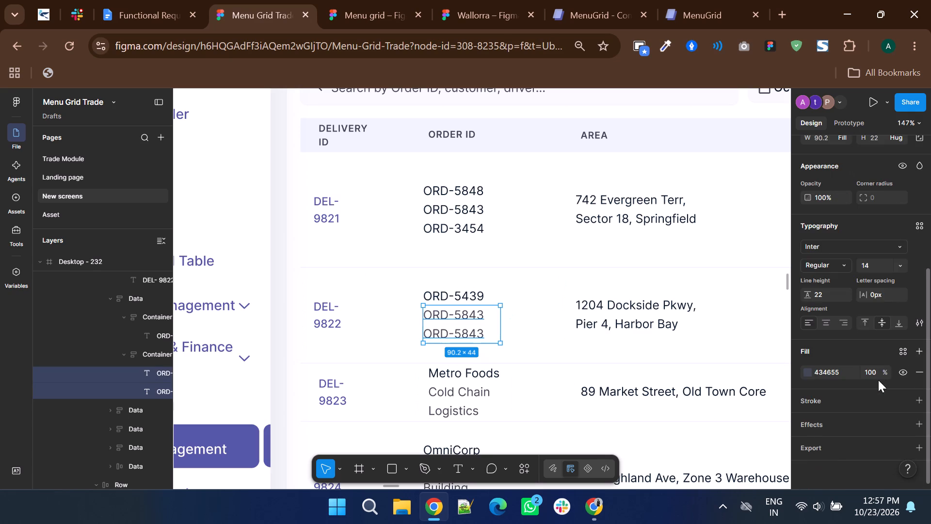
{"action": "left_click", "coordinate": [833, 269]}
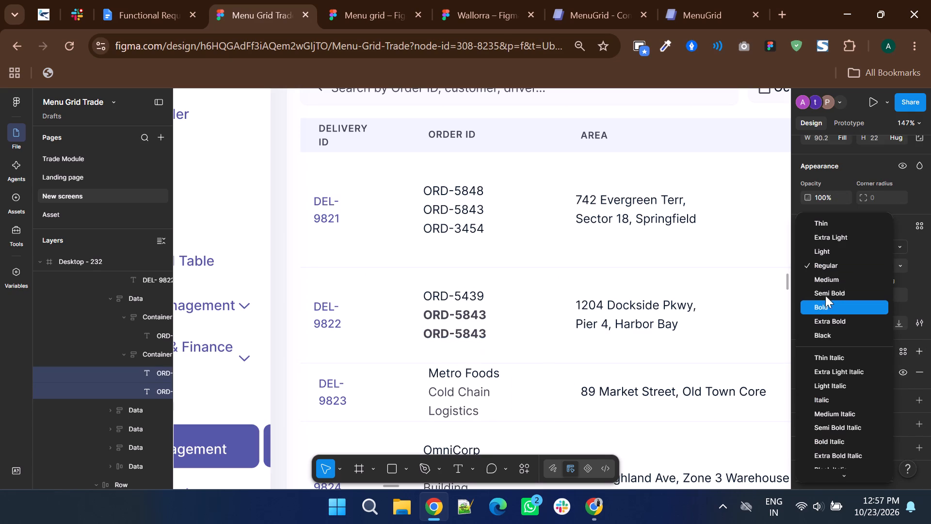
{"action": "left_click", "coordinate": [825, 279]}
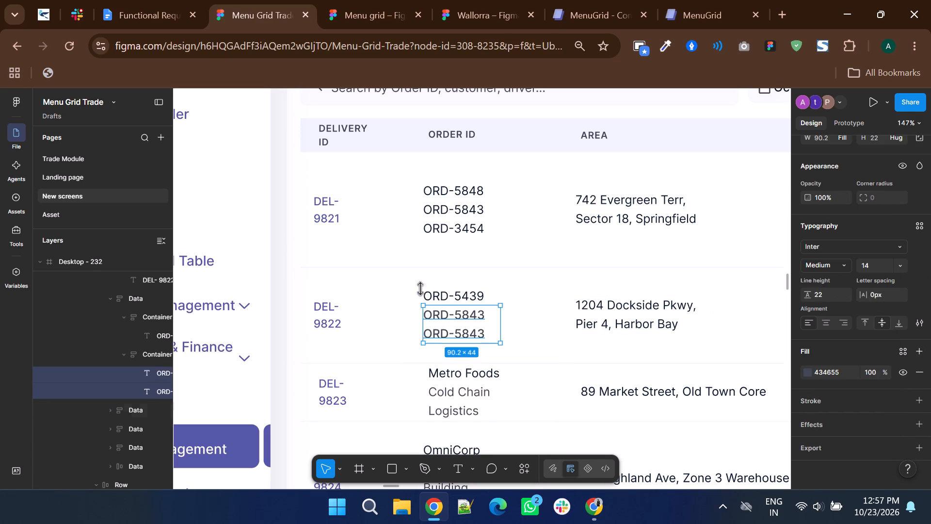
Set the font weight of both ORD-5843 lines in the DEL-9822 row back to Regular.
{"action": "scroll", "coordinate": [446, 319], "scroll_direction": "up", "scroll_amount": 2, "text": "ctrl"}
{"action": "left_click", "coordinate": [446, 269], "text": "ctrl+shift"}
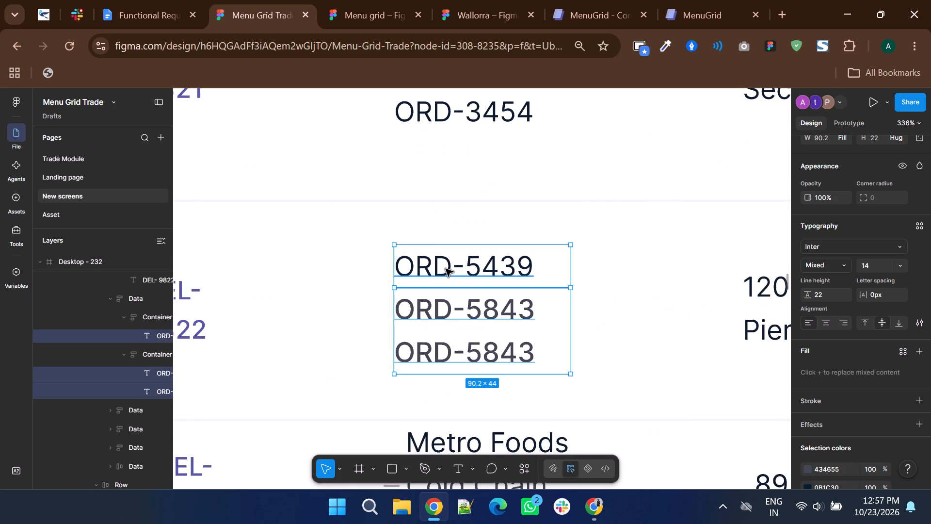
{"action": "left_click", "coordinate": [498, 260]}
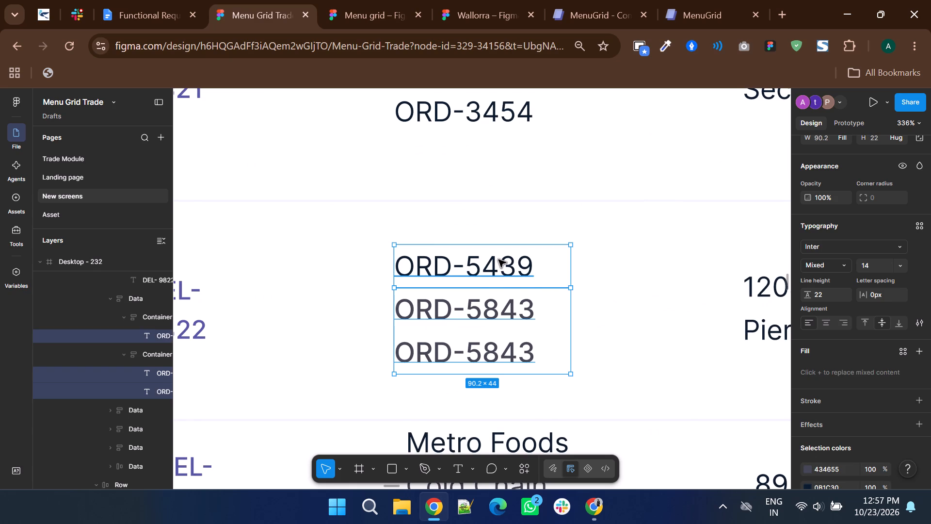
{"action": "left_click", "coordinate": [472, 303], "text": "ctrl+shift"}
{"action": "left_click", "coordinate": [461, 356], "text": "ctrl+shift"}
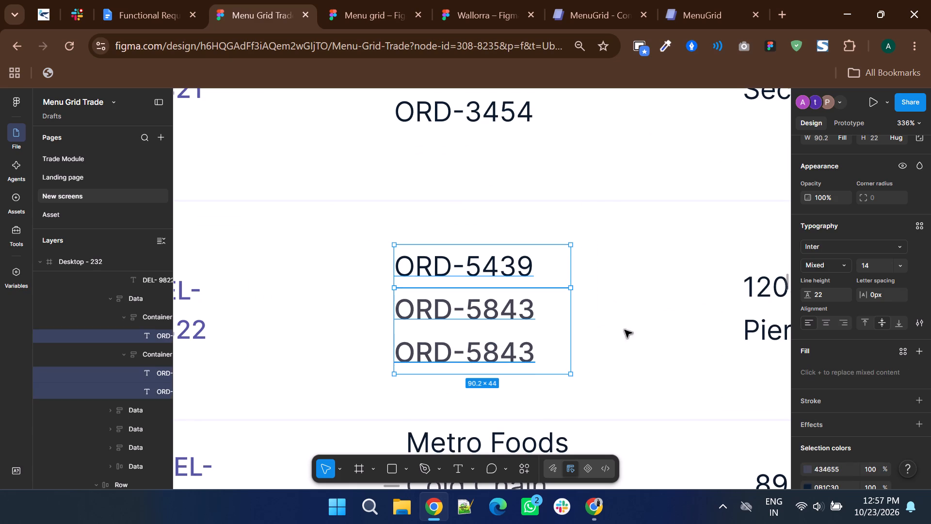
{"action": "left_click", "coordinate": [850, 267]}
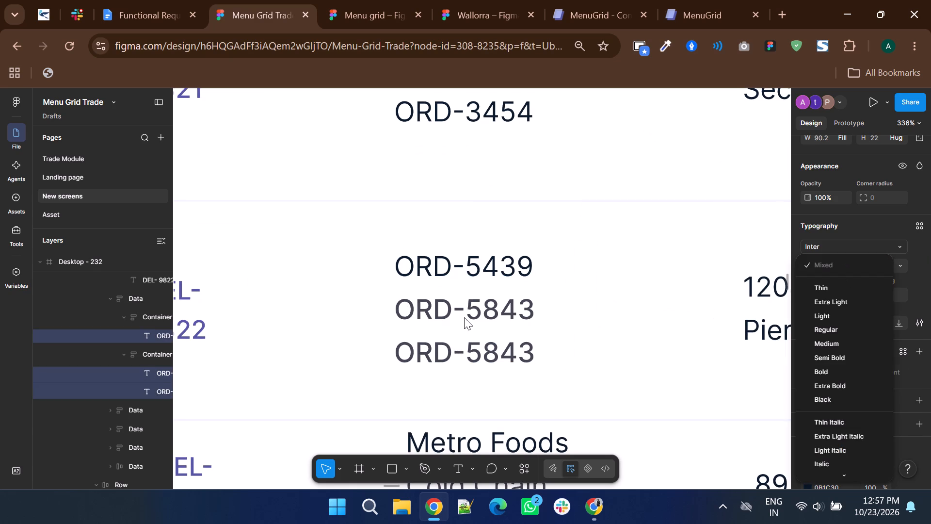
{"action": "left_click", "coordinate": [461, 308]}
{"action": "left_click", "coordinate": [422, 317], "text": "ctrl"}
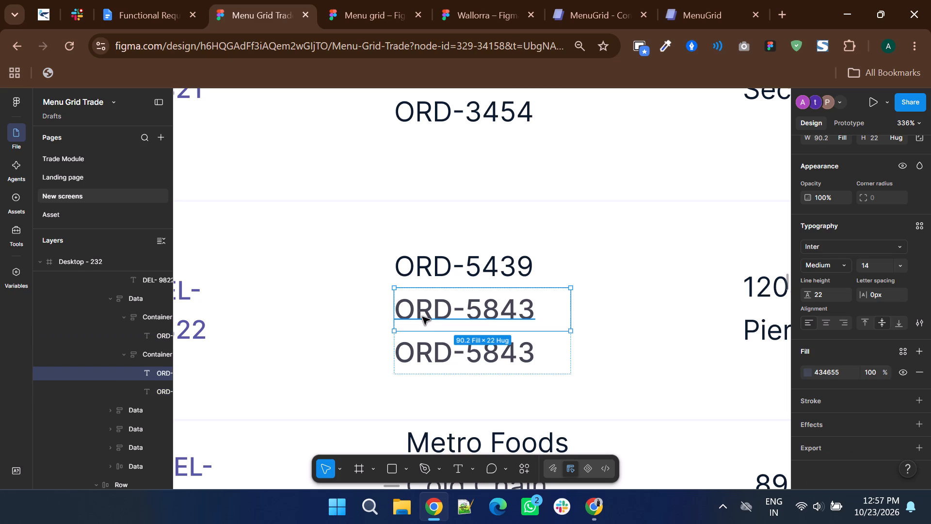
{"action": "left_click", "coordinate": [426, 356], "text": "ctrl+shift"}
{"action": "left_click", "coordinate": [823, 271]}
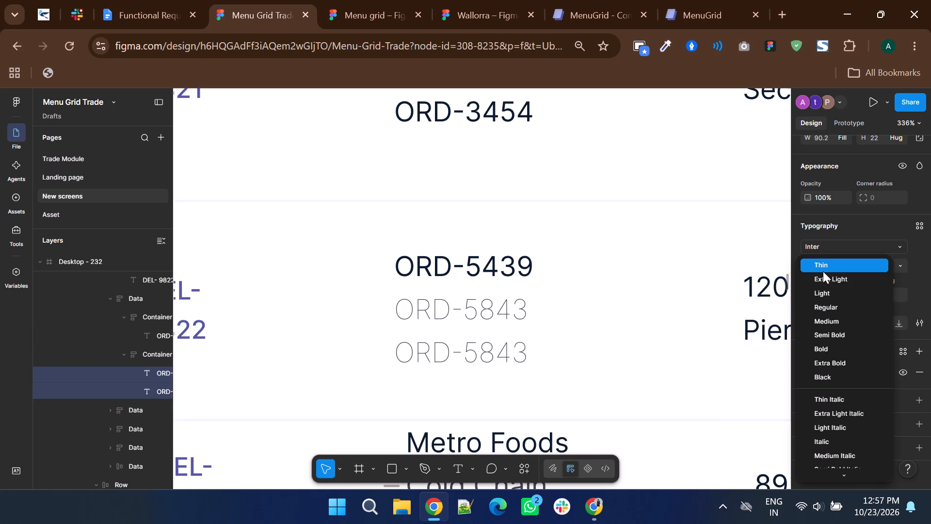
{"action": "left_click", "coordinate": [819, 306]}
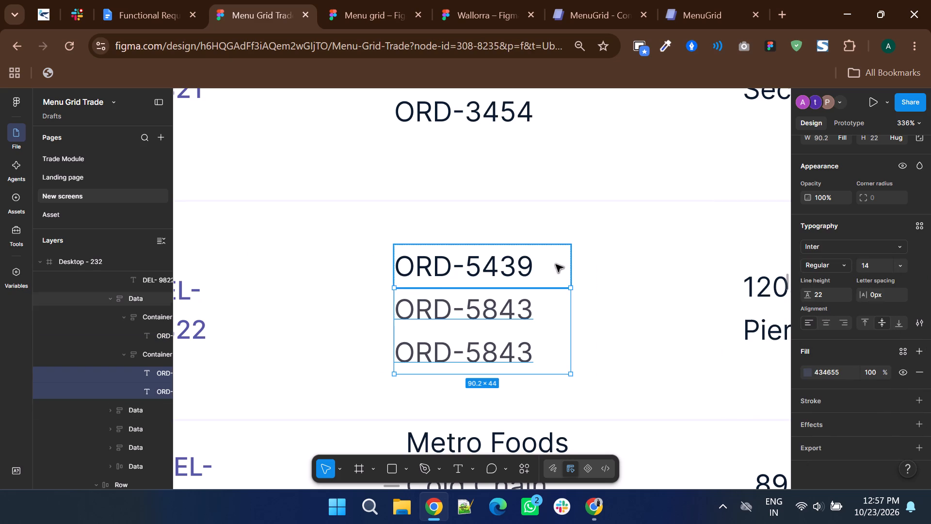
Recolor both ORD-5843 lines in the DEL-9822 row with the dark navy fill sampled from the ORD-5439 text.
{"action": "scroll", "coordinate": [820, 306], "scroll_direction": "down", "scroll_amount": 2}
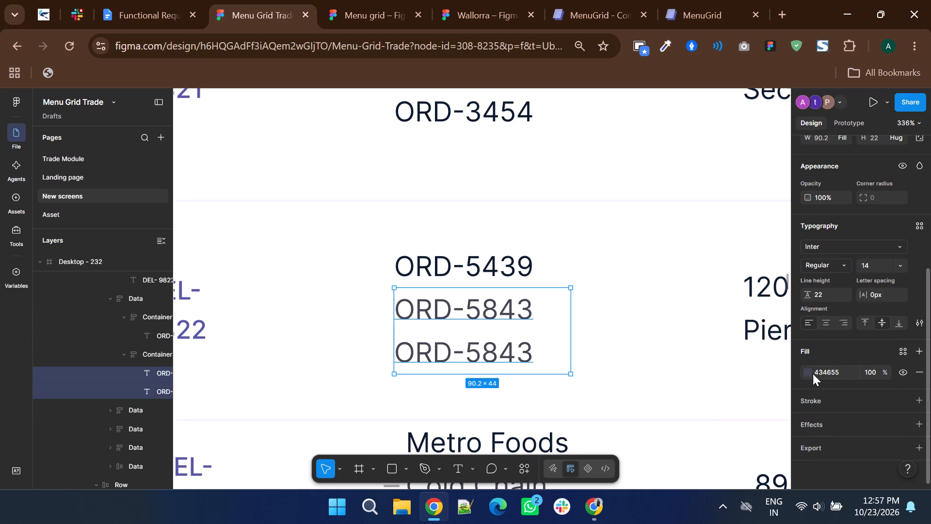
{"action": "left_click", "coordinate": [803, 372]}
{"action": "left_click", "coordinate": [813, 371]}
{"action": "left_click", "coordinate": [810, 371]}
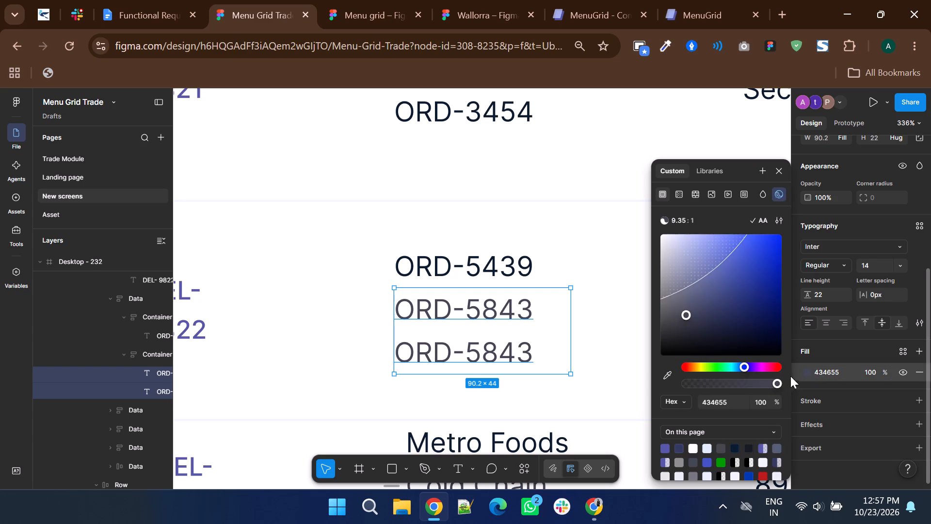
{"action": "left_click", "coordinate": [672, 374]}
{"action": "scroll", "coordinate": [500, 273], "scroll_direction": "up", "scroll_amount": 8, "text": "ctrl"}
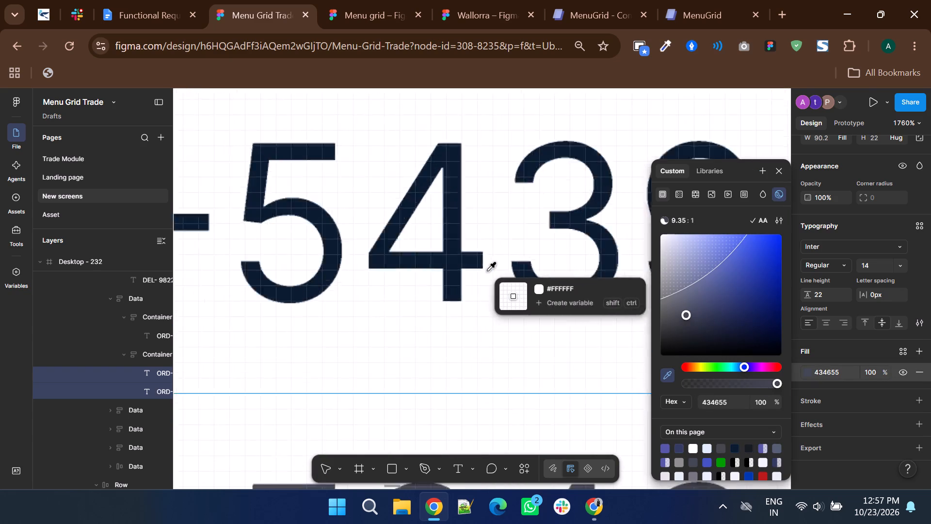
{"action": "scroll", "coordinate": [487, 270], "scroll_direction": "up", "scroll_amount": 1, "text": "ctrl"}
{"action": "left_click", "coordinate": [364, 263]}
{"action": "scroll", "coordinate": [384, 271], "scroll_direction": "down", "scroll_amount": 10, "text": "ctrl"}
{"action": "left_click", "coordinate": [449, 295]}
Recolor the Cold Chain Logistics text in the DEL-9823 row with fill 0B1C30, sampled from the Metro Foods text.
{"action": "scroll", "coordinate": [449, 295], "scroll_direction": "down", "scroll_amount": 1}
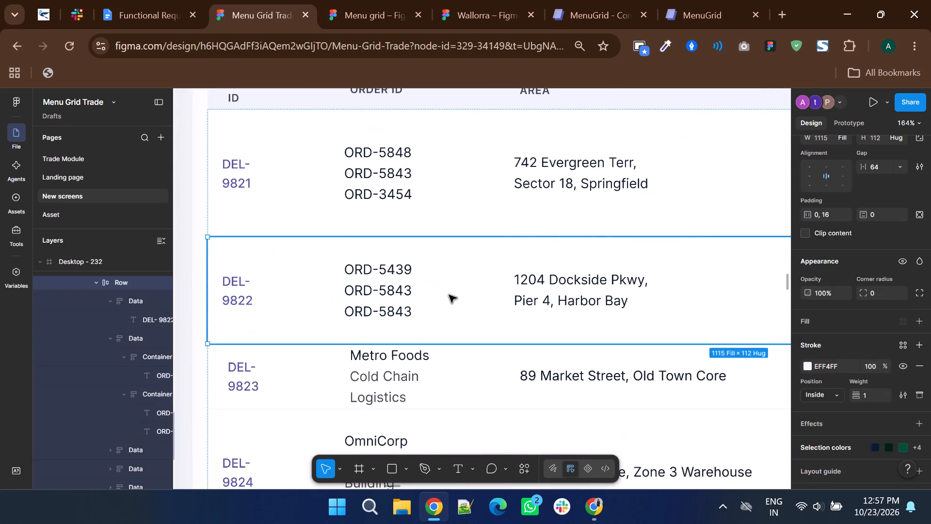
{"action": "scroll", "coordinate": [449, 295], "scroll_direction": "down", "scroll_amount": 1}
{"action": "scroll", "coordinate": [369, 225], "scroll_direction": "up", "scroll_amount": 2, "text": "ctrl"}
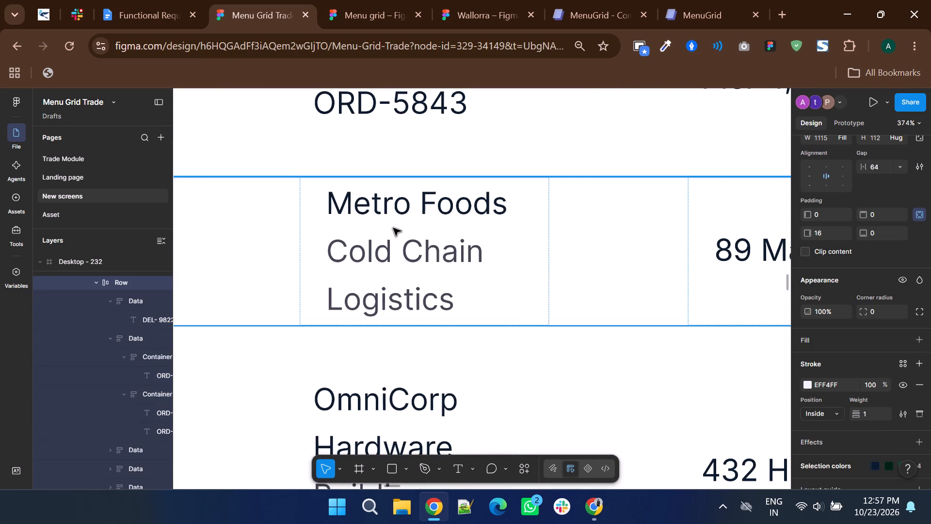
{"action": "left_click", "coordinate": [399, 244], "text": "ctrl"}
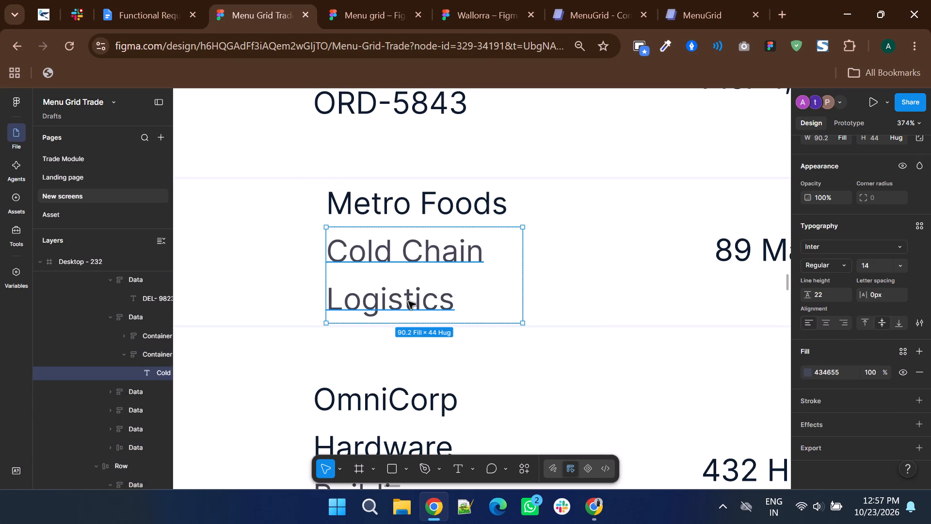
{"action": "left_click", "coordinate": [809, 376]}
{"action": "left_click", "coordinate": [666, 375]}
{"action": "scroll", "coordinate": [435, 200], "scroll_direction": "up", "scroll_amount": 2, "text": "ctrl"}
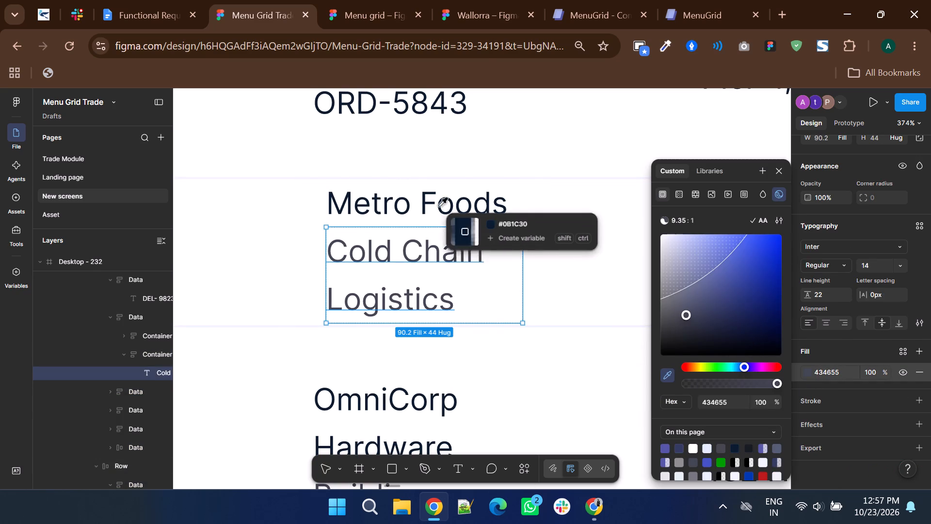
{"action": "scroll", "coordinate": [435, 199], "scroll_direction": "up", "scroll_amount": 5, "text": "ctrl"}
{"action": "left_click", "coordinate": [403, 232]}
Replace the Metro Foods text in the DEL-9823 row's Order ID cell with ORD-2939.
{"action": "scroll", "coordinate": [480, 301], "scroll_direction": "down", "scroll_amount": 7, "text": "ctrl"}
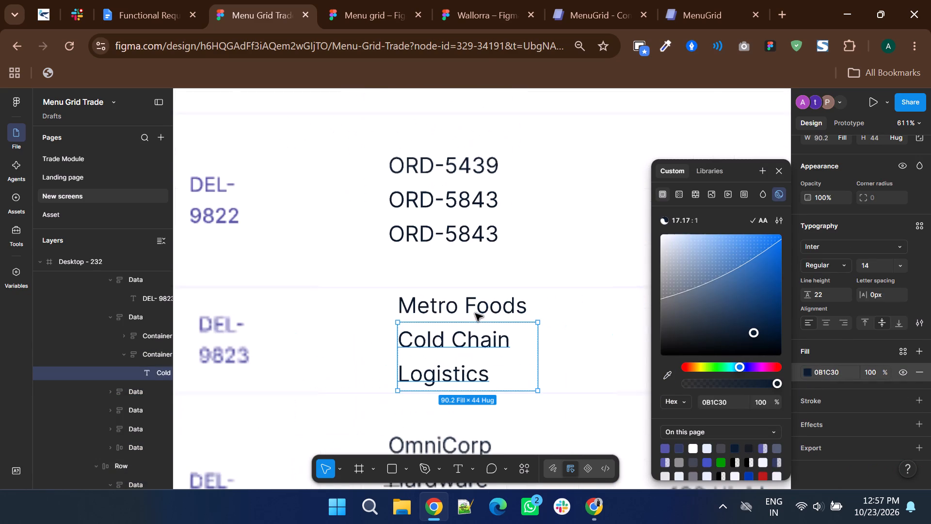
{"action": "double_click", "coordinate": [464, 307], "text": "ctrl"}
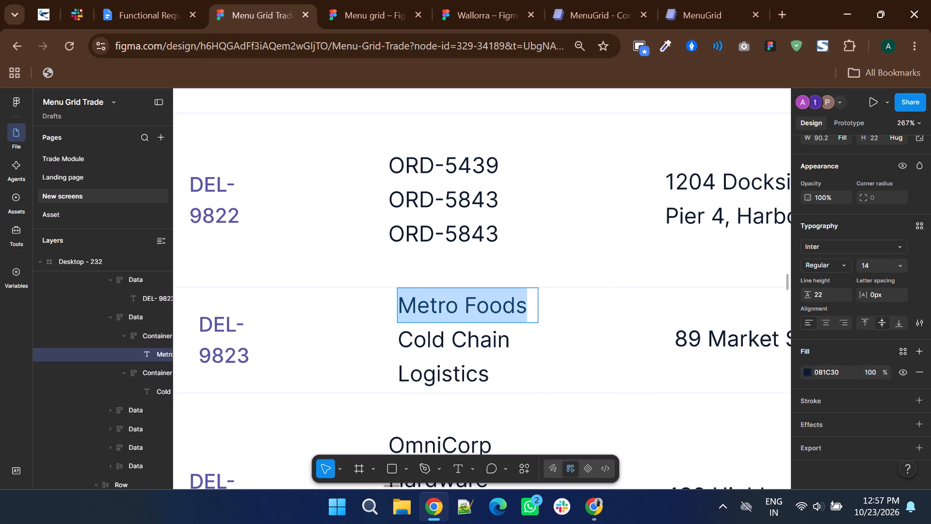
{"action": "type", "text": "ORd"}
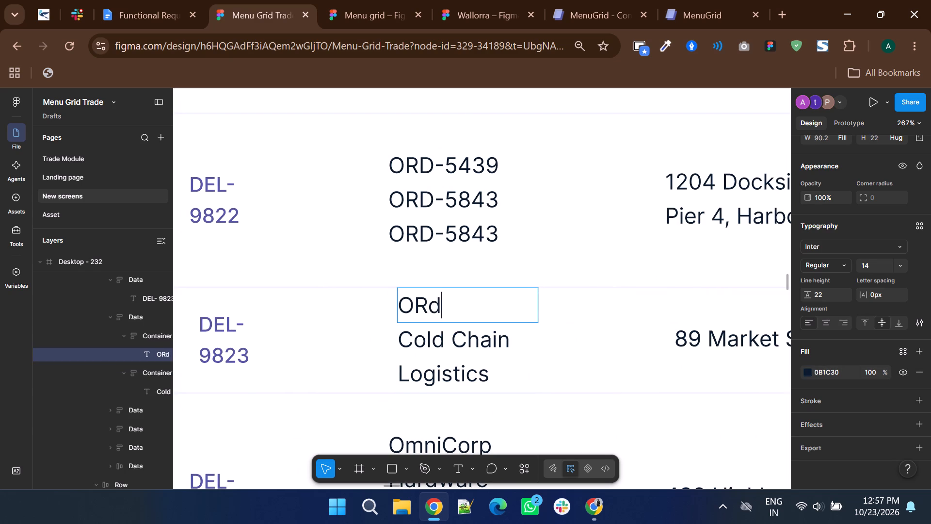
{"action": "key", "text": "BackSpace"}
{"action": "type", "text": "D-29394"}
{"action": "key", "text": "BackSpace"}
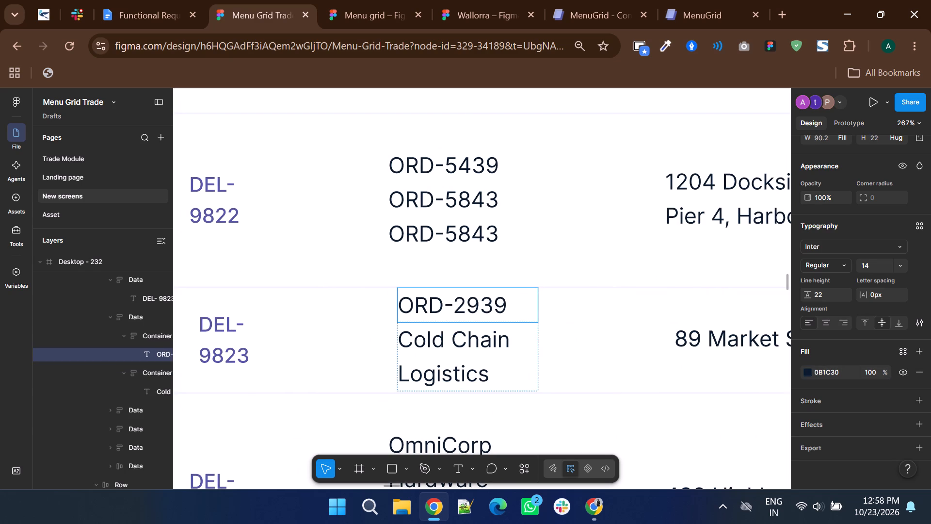
Replace the Cold Chain Logistics text in the DEL-9823 row's Order ID cell with ORD-4594.
{"action": "triple_click", "coordinate": [462, 349]}
{"action": "triple_click", "coordinate": [462, 349]}
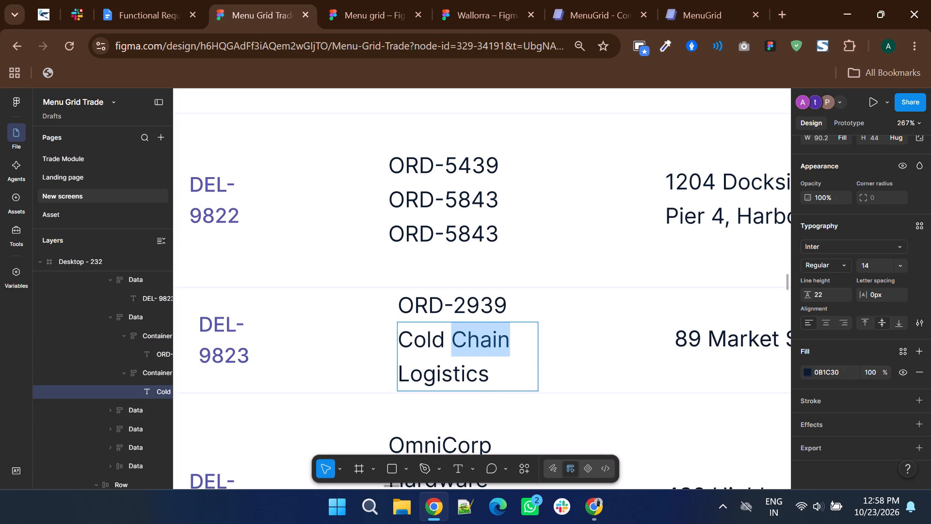
{"action": "double_click", "coordinate": [462, 349]}
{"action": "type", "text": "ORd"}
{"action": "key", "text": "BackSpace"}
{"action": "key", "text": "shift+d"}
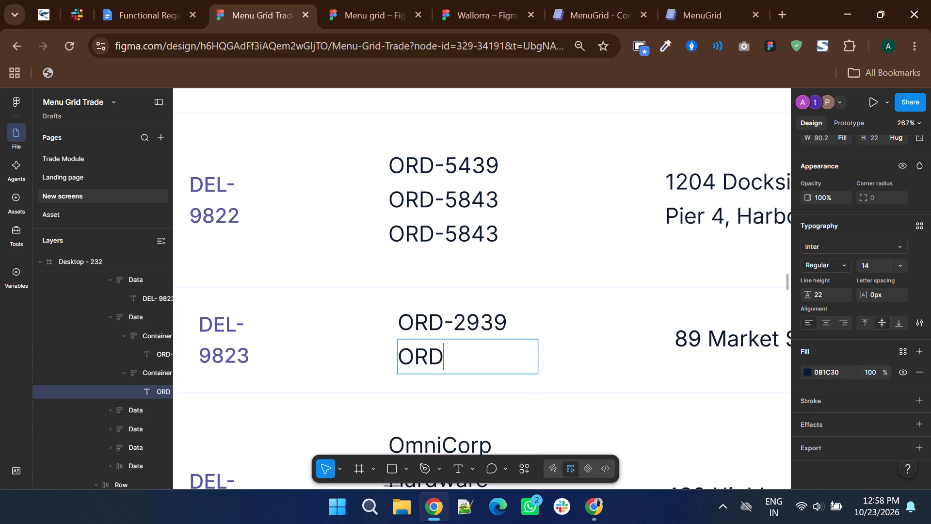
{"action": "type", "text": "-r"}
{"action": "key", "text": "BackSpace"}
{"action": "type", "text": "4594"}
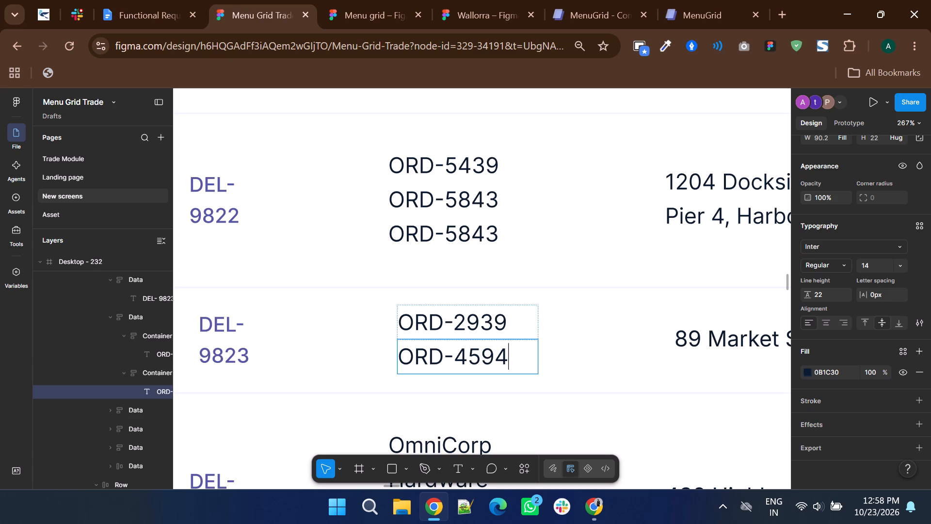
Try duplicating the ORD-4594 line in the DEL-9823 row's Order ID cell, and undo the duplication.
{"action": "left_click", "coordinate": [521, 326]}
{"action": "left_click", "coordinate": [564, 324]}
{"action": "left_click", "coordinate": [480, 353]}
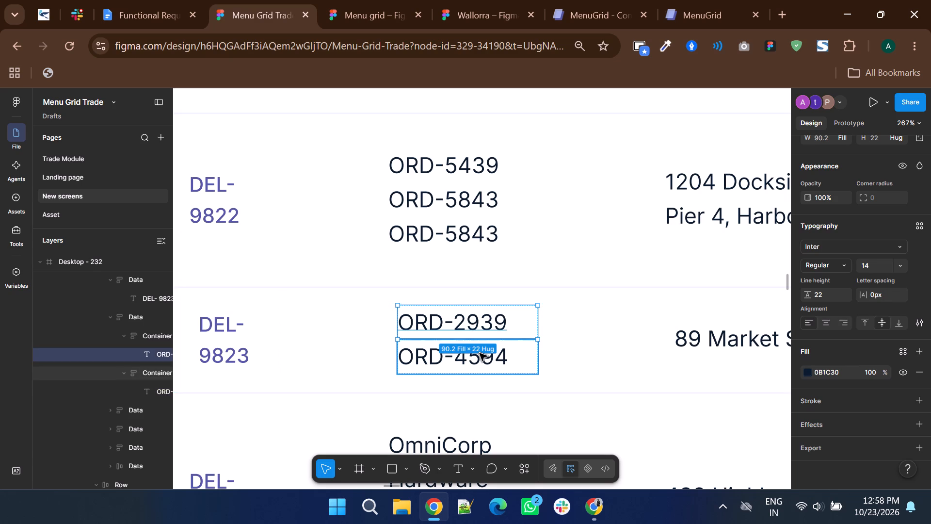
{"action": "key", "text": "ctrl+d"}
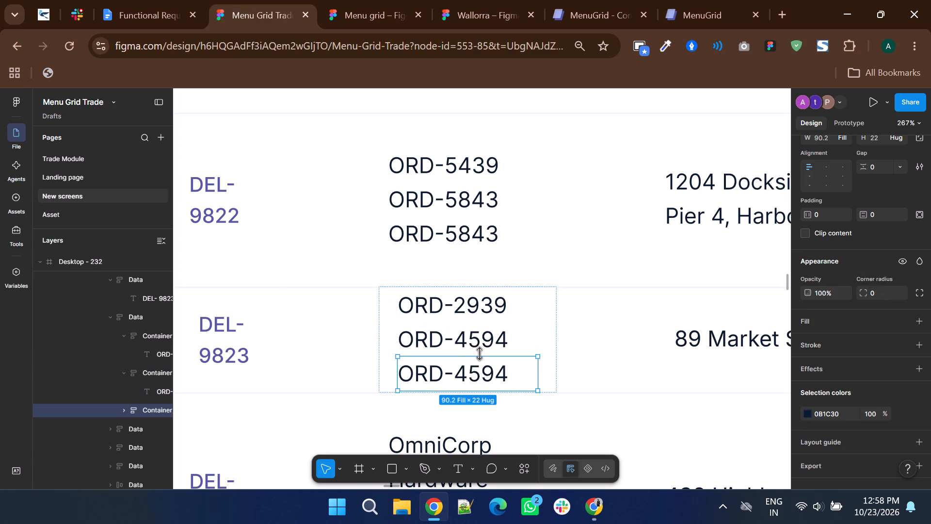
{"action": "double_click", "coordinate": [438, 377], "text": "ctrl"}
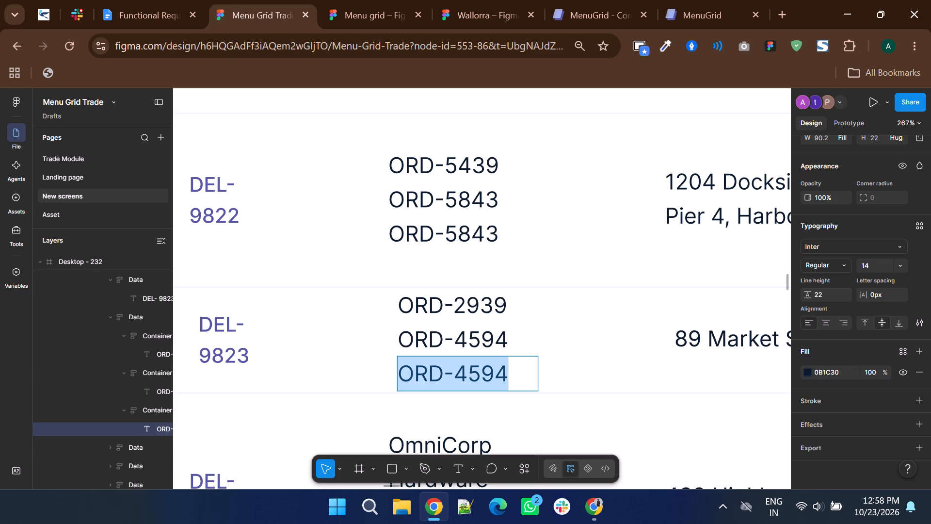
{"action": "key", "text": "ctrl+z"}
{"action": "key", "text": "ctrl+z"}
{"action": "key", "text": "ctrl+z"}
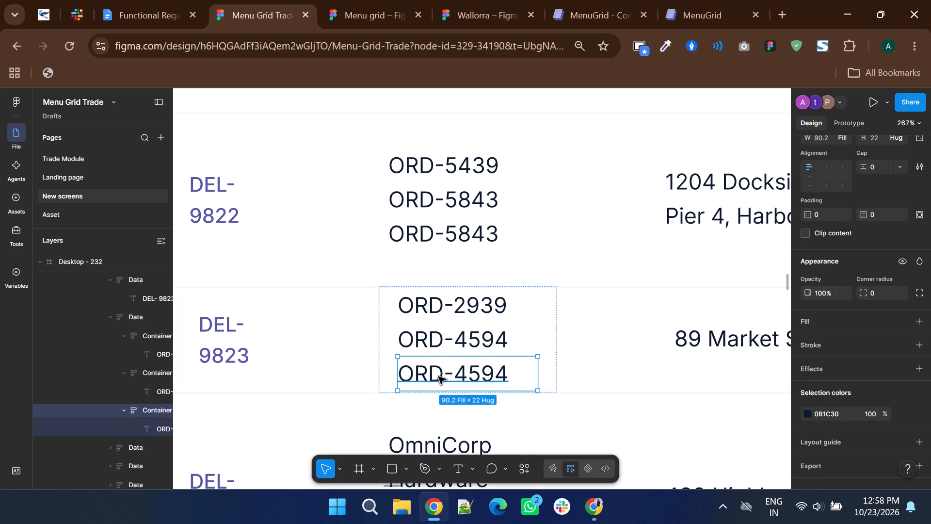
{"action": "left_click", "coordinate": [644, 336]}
Copy the DEL-9822 row's three-line Order ID cell and replace the OmniCorp Hardware cell in the DEL-9824 row with it.
{"action": "scroll", "coordinate": [400, 235], "scroll_direction": "down", "scroll_amount": 3, "text": "ctrl"}
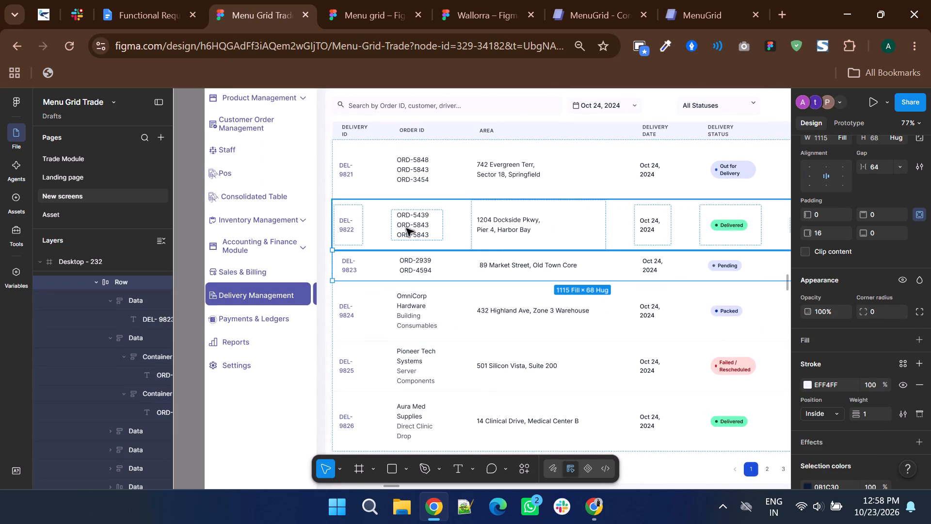
{"action": "double_click", "coordinate": [406, 229]}
{"action": "right_click", "coordinate": [406, 229]}
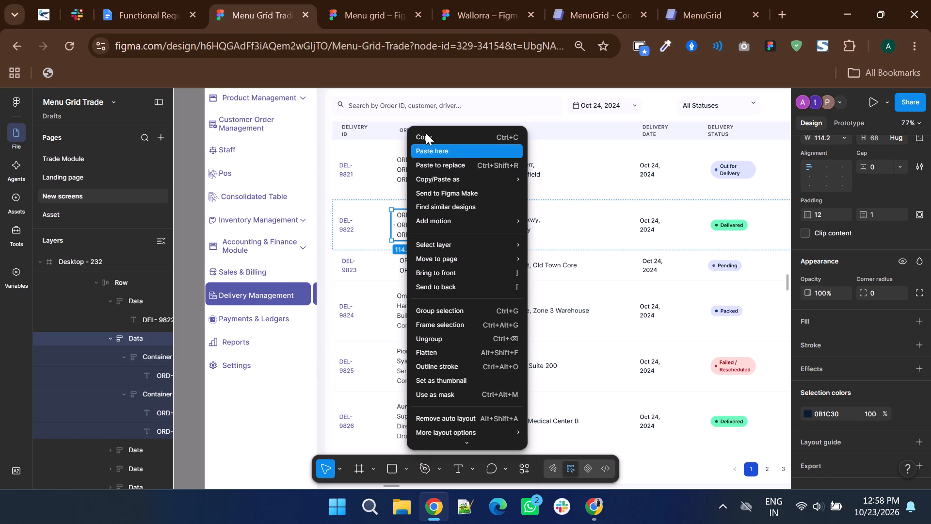
{"action": "left_click", "coordinate": [427, 132]}
{"action": "double_click", "coordinate": [413, 309]}
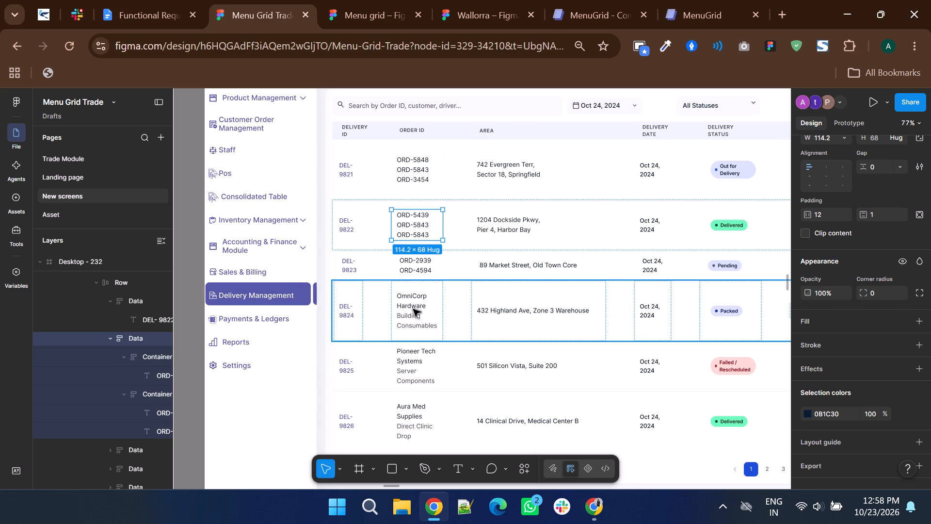
{"action": "right_click", "coordinate": [413, 309]}
{"action": "left_click", "coordinate": [448, 162]}
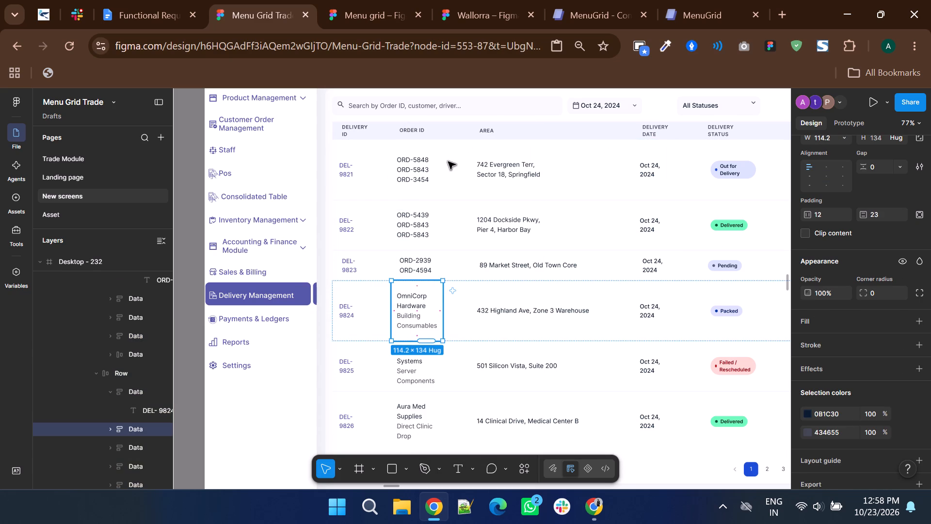
Replace the Pioneer Tech Systems and Aura Med Supplies cells in the DEL-9825 and DEL-9826 rows with the copied DEL-9822 Order ID cell.
{"action": "double_click", "coordinate": [412, 364]}
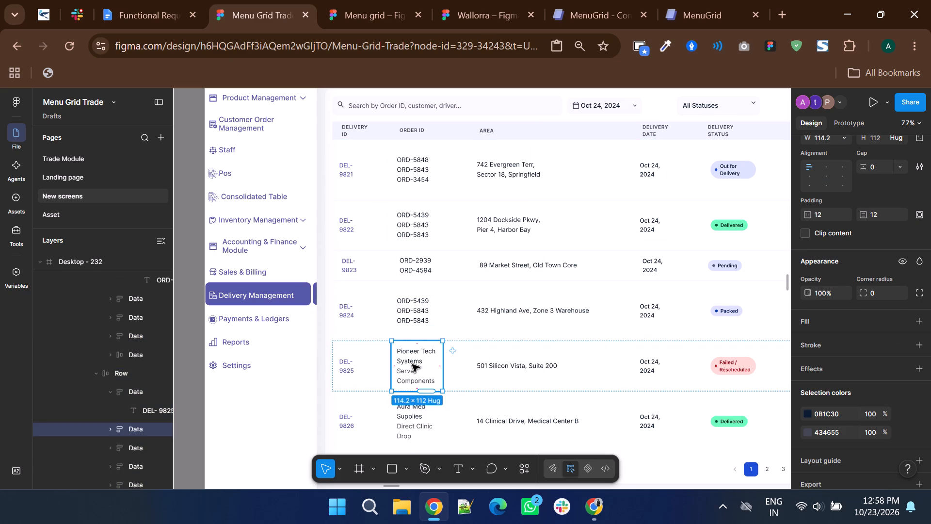
{"action": "right_click", "coordinate": [412, 364]}
{"action": "left_click", "coordinate": [437, 162]}
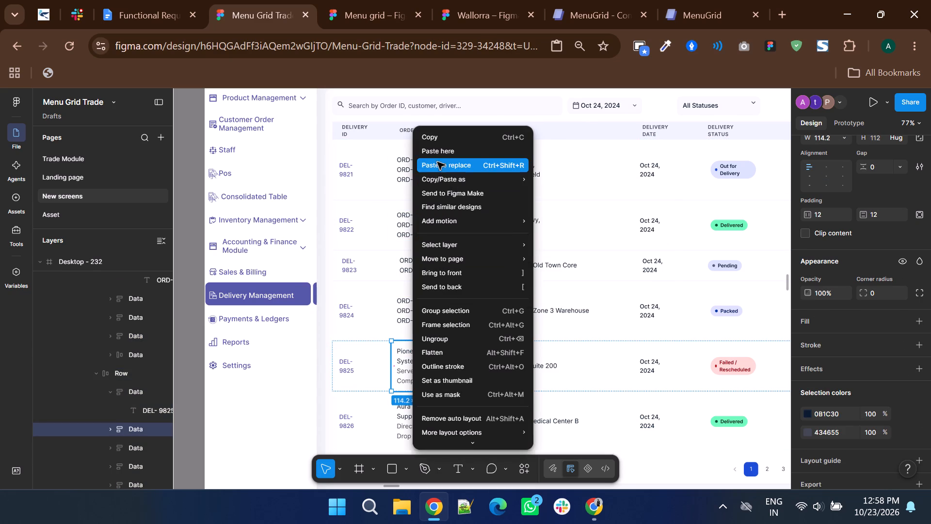
{"action": "scroll", "coordinate": [466, 222], "scroll_direction": "down", "scroll_amount": 2}
{"action": "double_click", "coordinate": [411, 278]}
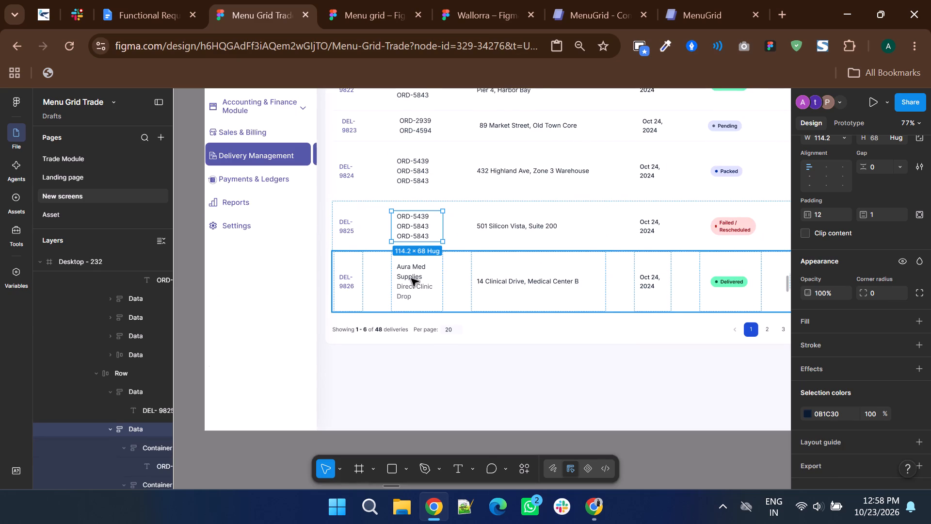
{"action": "right_click", "coordinate": [411, 278]}
{"action": "left_click", "coordinate": [472, 165]}
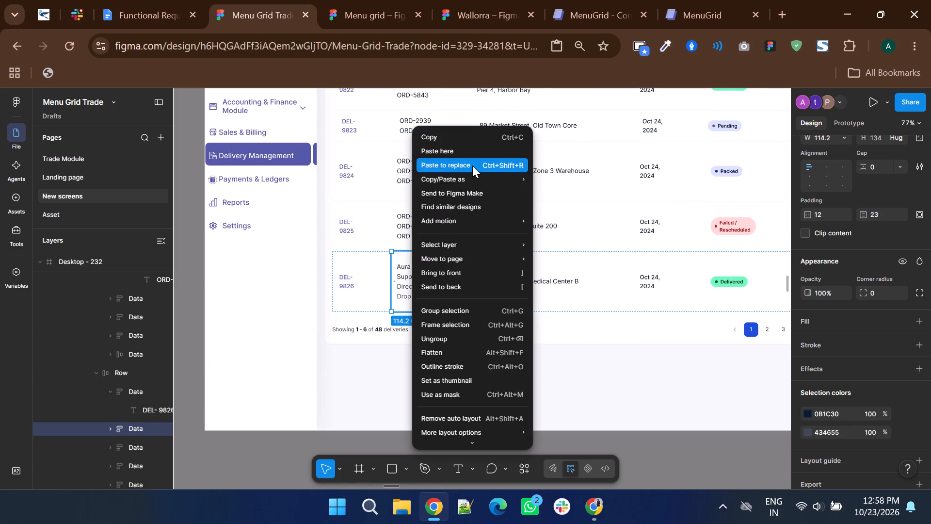
{"action": "left_click", "coordinate": [270, 333]}
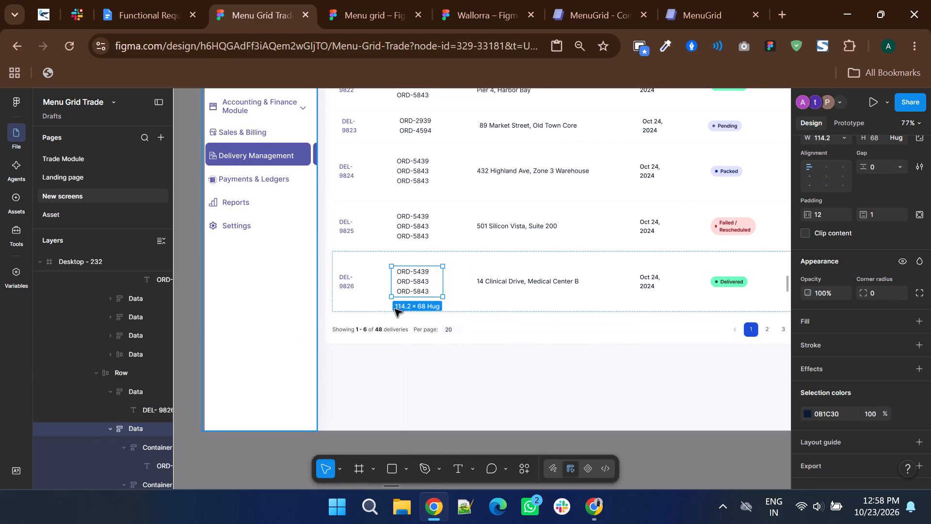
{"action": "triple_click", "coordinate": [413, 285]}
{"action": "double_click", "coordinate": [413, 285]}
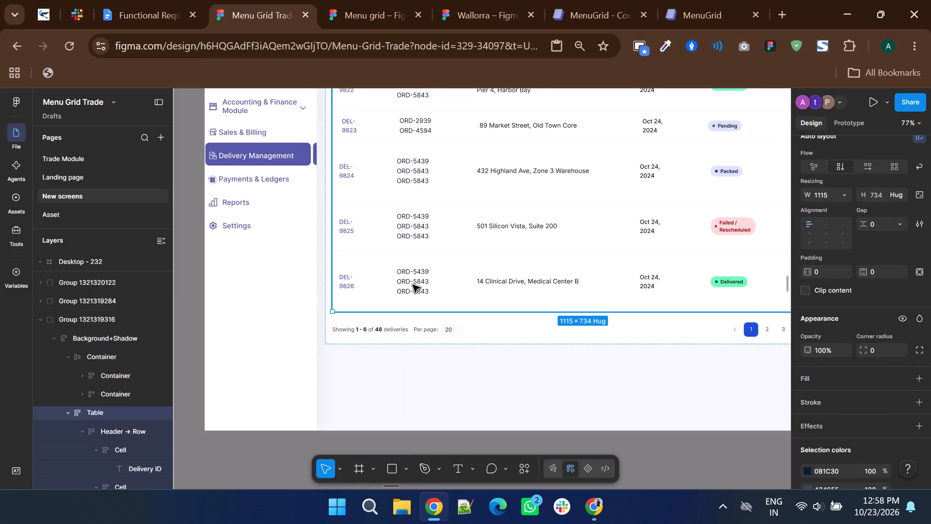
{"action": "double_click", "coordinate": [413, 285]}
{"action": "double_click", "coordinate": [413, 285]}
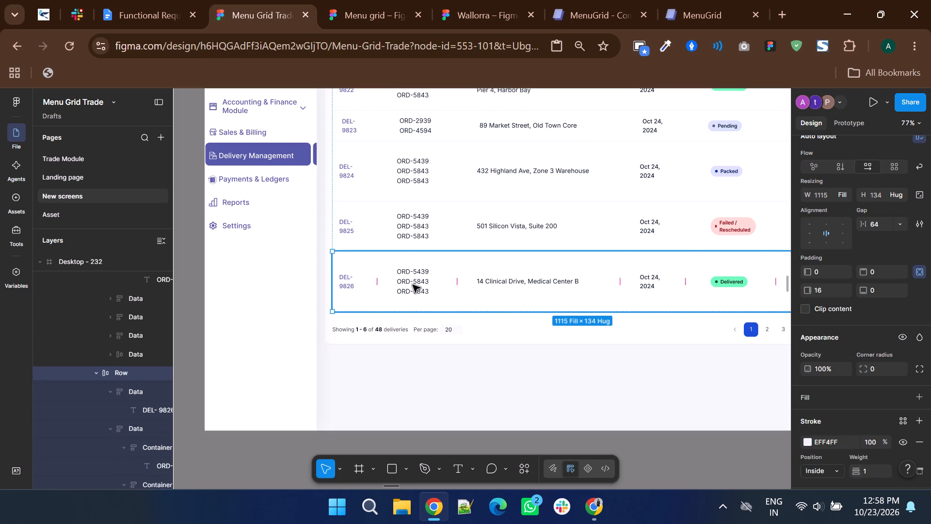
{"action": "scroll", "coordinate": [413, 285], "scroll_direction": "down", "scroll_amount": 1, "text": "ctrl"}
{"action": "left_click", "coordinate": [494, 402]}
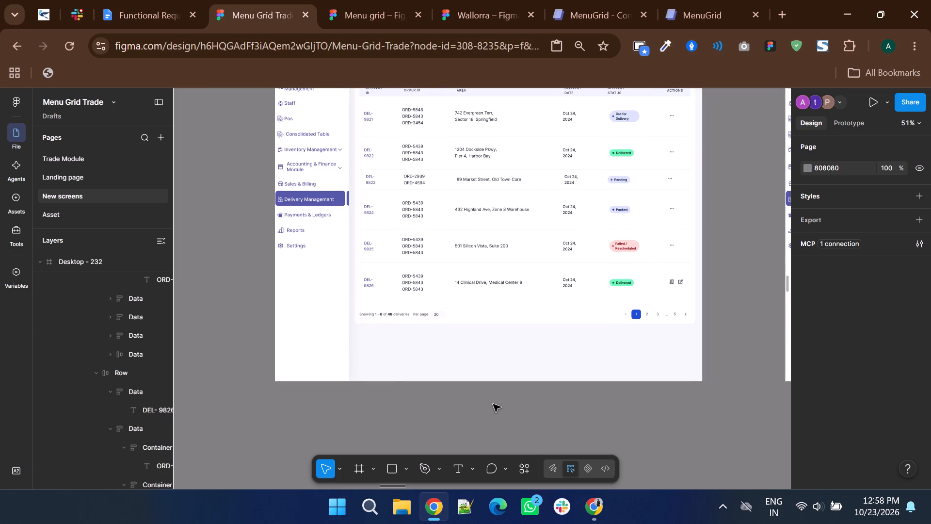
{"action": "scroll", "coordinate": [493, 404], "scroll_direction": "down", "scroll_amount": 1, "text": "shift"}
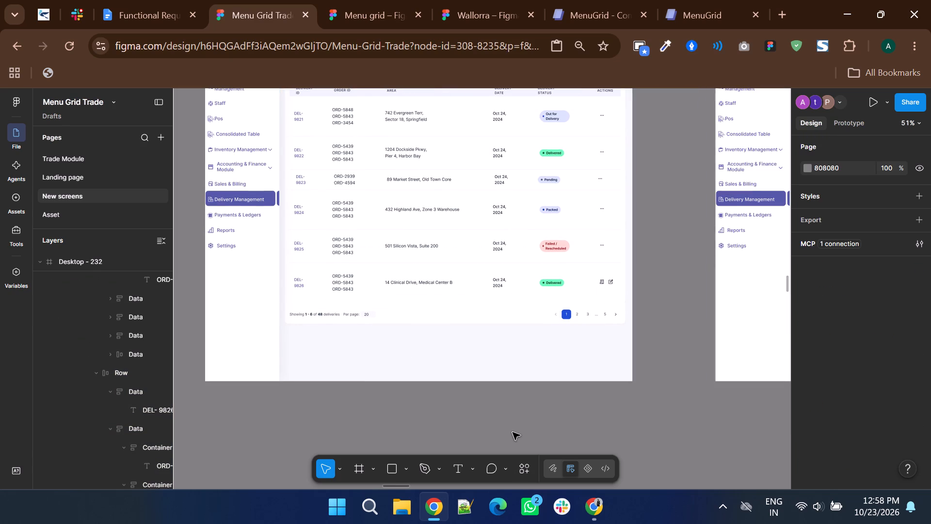
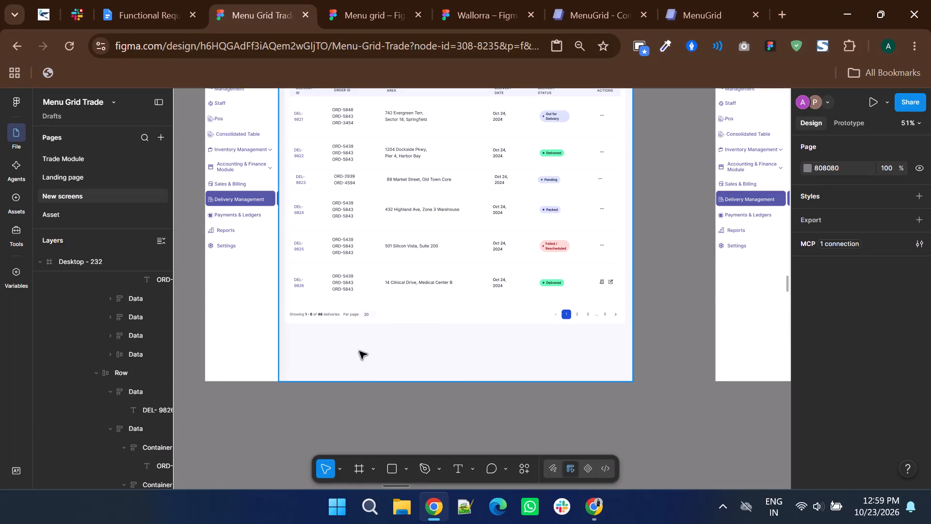
Examine the updated Order ID cells and row layout of the Delivery Management table in Desktop - 232.
{"action": "scroll", "coordinate": [461, 373], "scroll_direction": "down", "scroll_amount": 1, "text": "ctrl"}
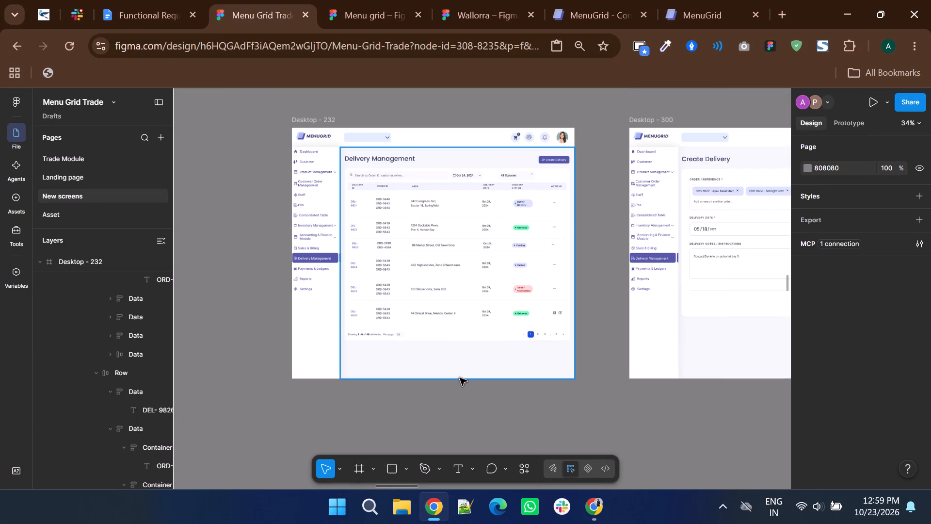
{"action": "scroll", "coordinate": [460, 378], "scroll_direction": "down", "scroll_amount": 1, "text": "ctrl"}
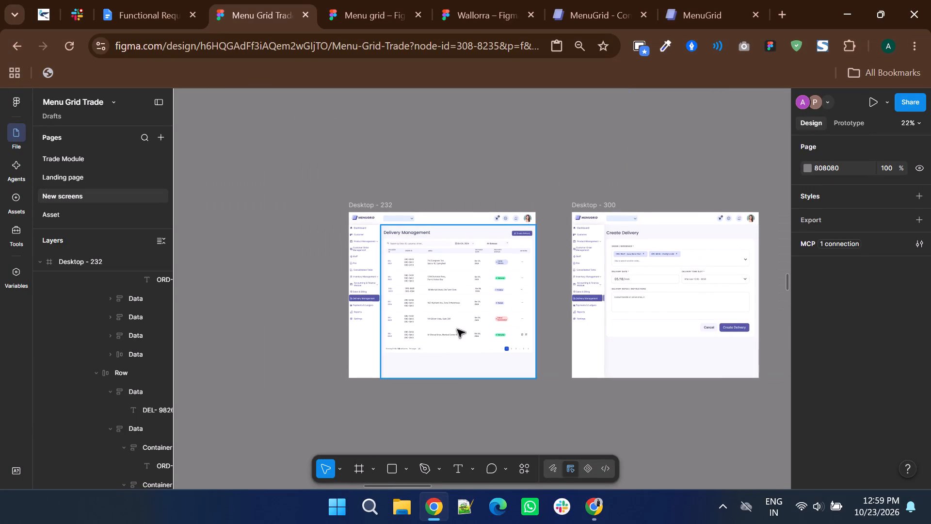
{"action": "scroll", "coordinate": [443, 301], "scroll_direction": "up", "scroll_amount": 3, "text": "ctrl"}
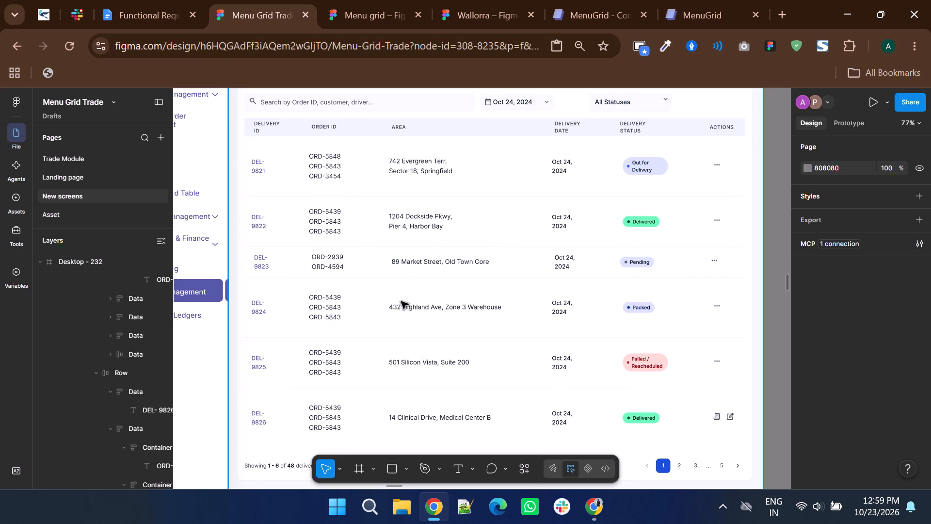
{"action": "scroll", "coordinate": [320, 274], "scroll_direction": "up", "scroll_amount": 4, "text": "ctrl"}
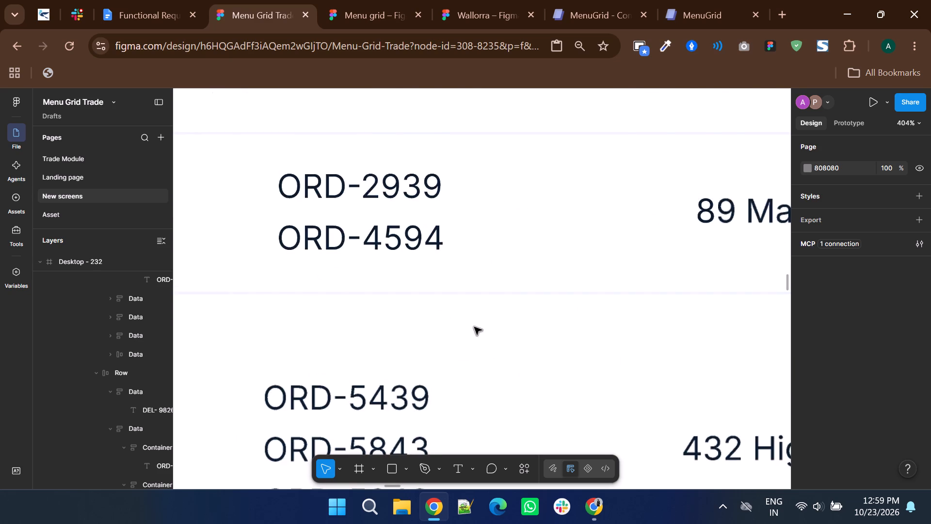
{"action": "scroll", "coordinate": [474, 327], "scroll_direction": "down", "scroll_amount": 1, "text": "ctrl"}
{"action": "scroll", "coordinate": [433, 336], "scroll_direction": "down", "scroll_amount": 5, "text": "ctrl"}
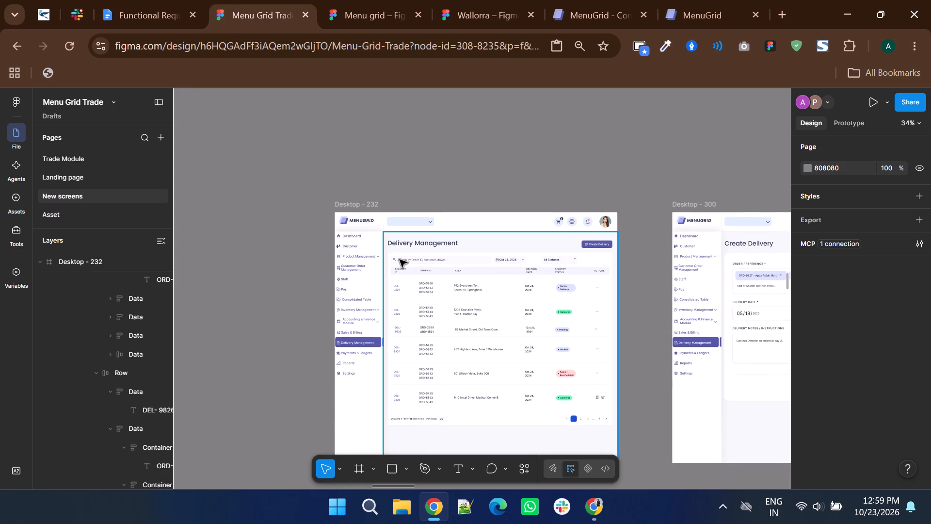
Examine the Settings screens, including the branch settings, role permissions, cut-off rules, financial year and Tax Settings sections.
{"action": "scroll", "coordinate": [400, 260], "scroll_direction": "down", "scroll_amount": 18, "text": "ctrl"}
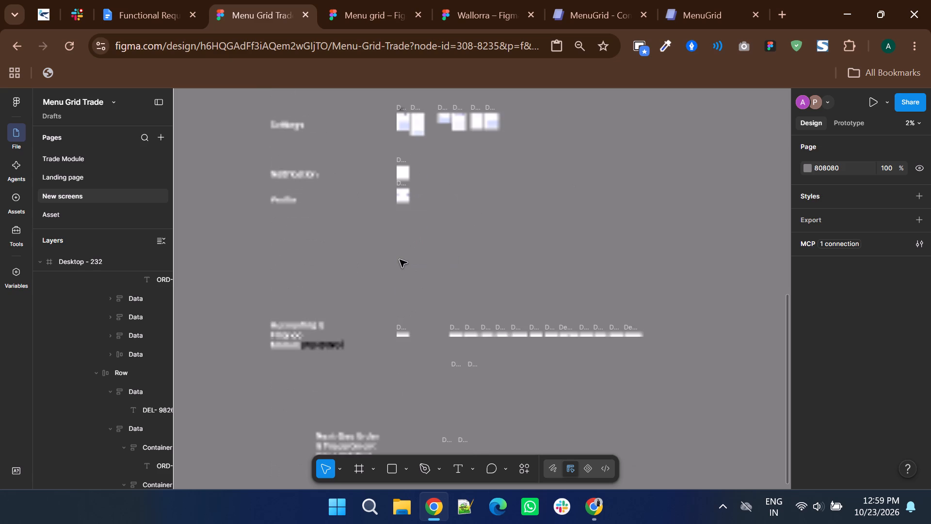
{"action": "scroll", "coordinate": [455, 107], "scroll_direction": "up", "scroll_amount": 8, "text": "ctrl"}
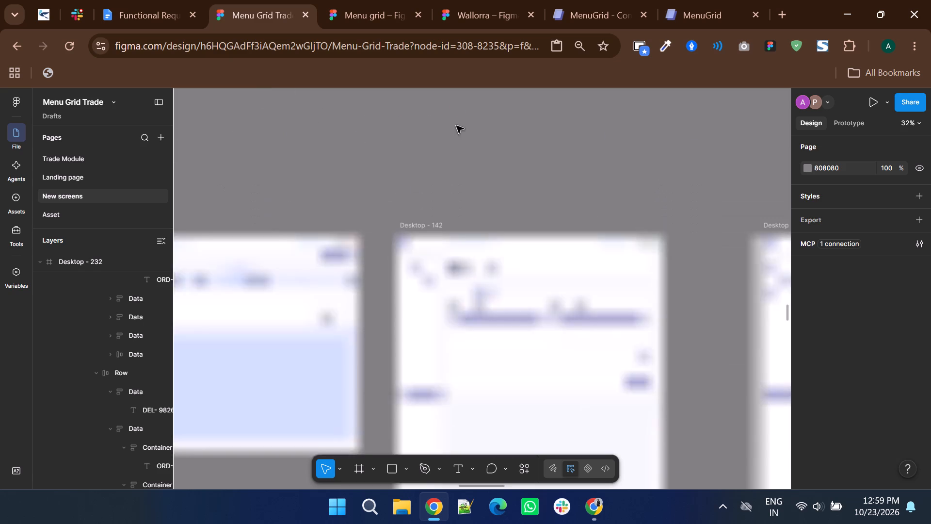
{"action": "scroll", "coordinate": [453, 233], "scroll_direction": "down", "scroll_amount": 11, "text": "shift"}
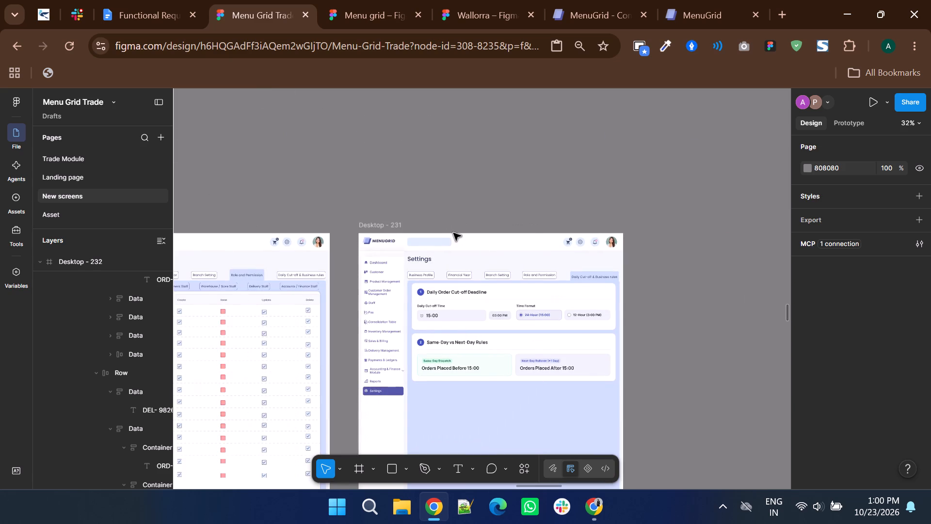
{"action": "scroll", "coordinate": [453, 233], "scroll_direction": "down", "scroll_amount": 1}
{"action": "scroll", "coordinate": [454, 299], "scroll_direction": "up", "scroll_amount": 4, "text": "shift"}
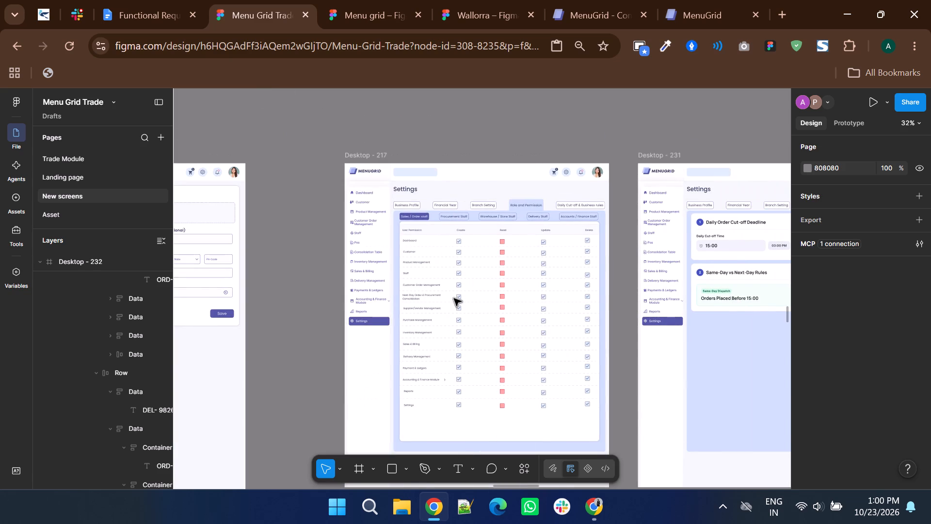
{"action": "scroll", "coordinate": [454, 298], "scroll_direction": "up", "scroll_amount": 4, "text": "shift"}
{"action": "scroll", "coordinate": [454, 298], "scroll_direction": "down", "scroll_amount": 1, "text": "shift"}
{"action": "scroll", "coordinate": [454, 298], "scroll_direction": "up", "scroll_amount": 6, "text": "shift"}
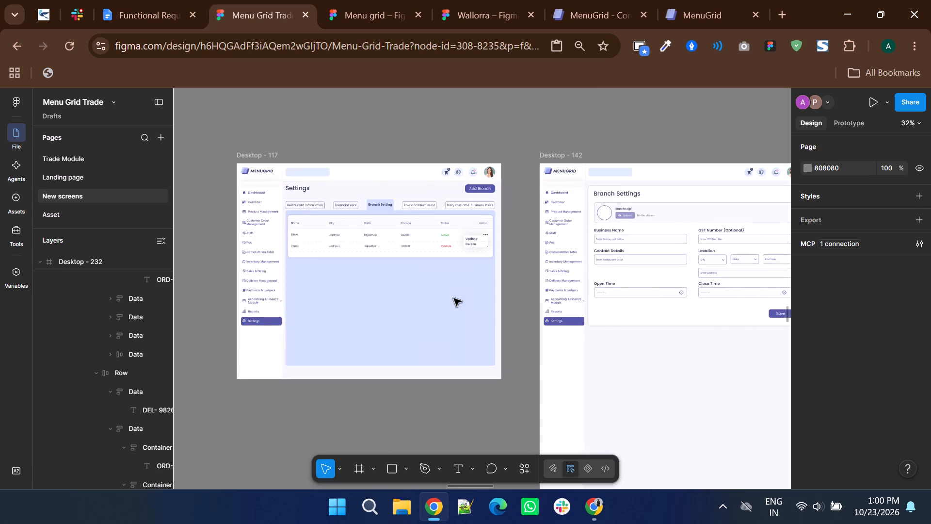
{"action": "scroll", "coordinate": [454, 298], "scroll_direction": "up", "scroll_amount": 10, "text": "shift"}
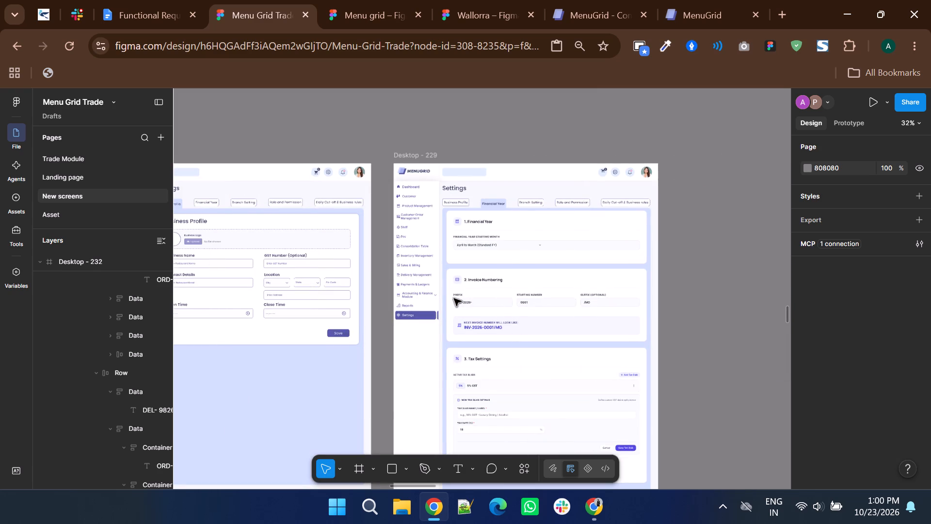
{"action": "scroll", "coordinate": [454, 298], "scroll_direction": "down", "scroll_amount": 4}
{"action": "scroll", "coordinate": [454, 298], "scroll_direction": "up", "scroll_amount": 1}
{"action": "scroll", "coordinate": [525, 185], "scroll_direction": "up", "scroll_amount": 4, "text": "ctrl"}
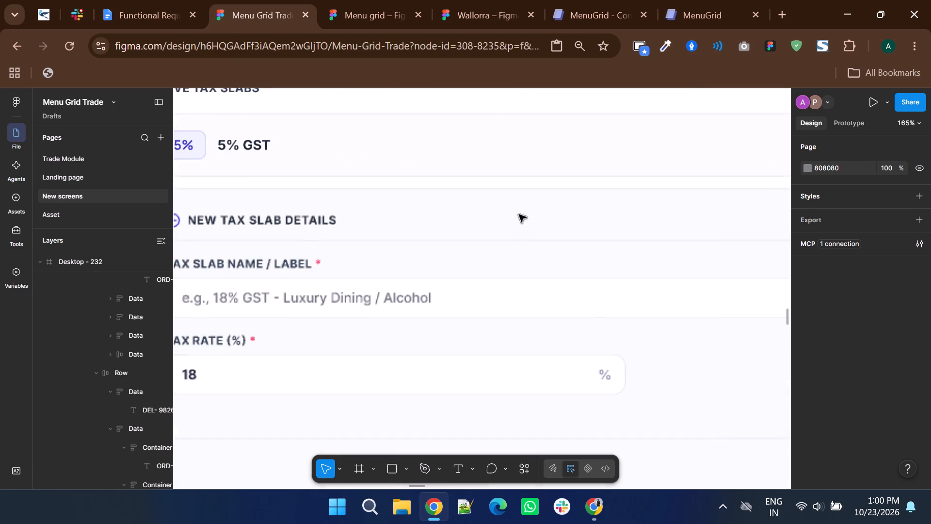
{"action": "scroll", "coordinate": [486, 270], "scroll_direction": "down", "scroll_amount": 1, "text": "ctrl"}
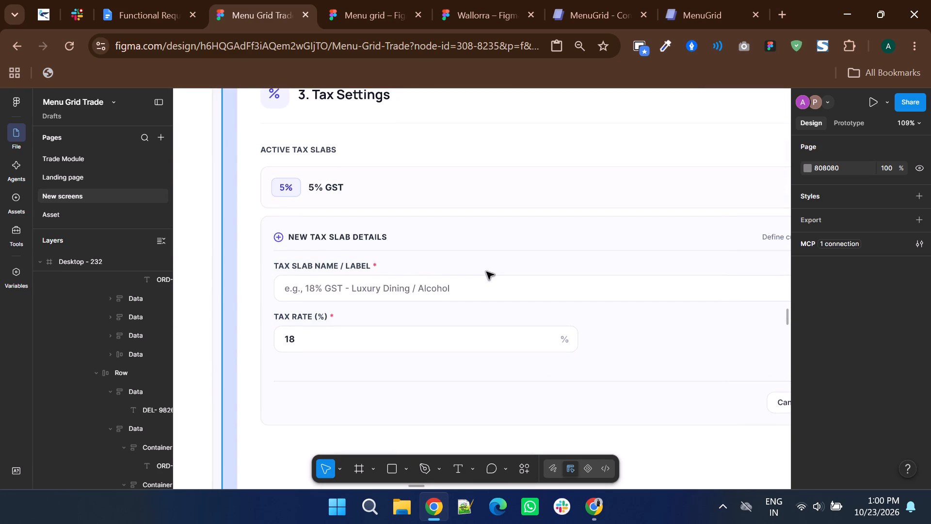
{"action": "scroll", "coordinate": [486, 272], "scroll_direction": "down", "scroll_amount": 1, "text": "ctrl"}
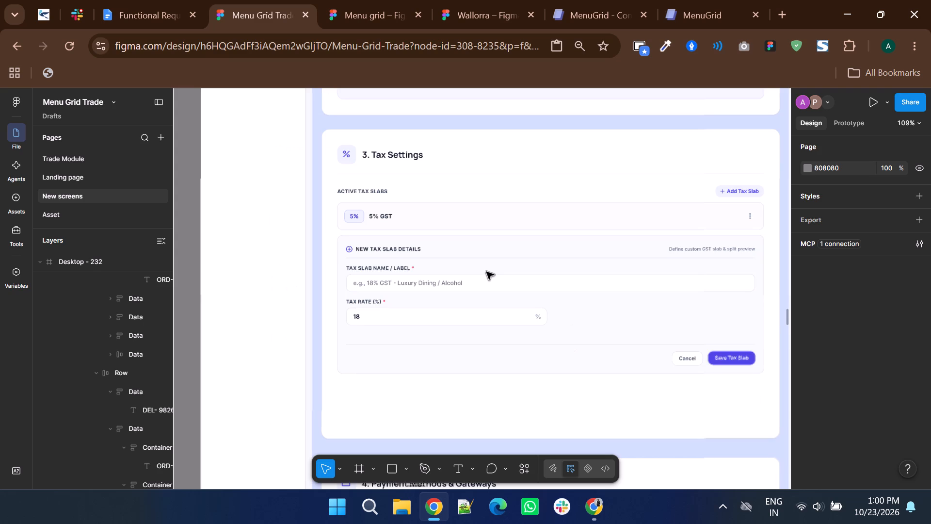
{"action": "scroll", "coordinate": [486, 272], "scroll_direction": "down", "scroll_amount": 14}
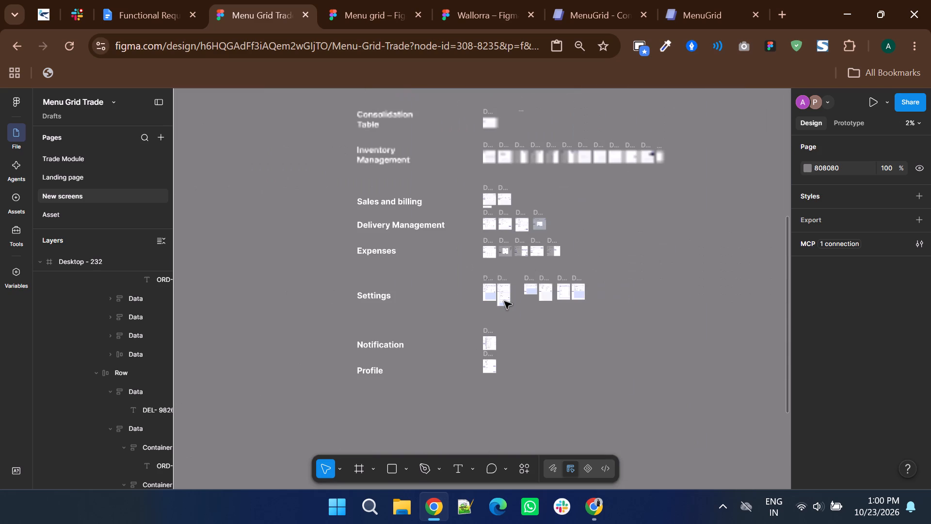
Delete the second, plainer Today's In-Transit Logistics & Deliveries table at the bottom of the dashboard frame.
{"action": "scroll", "coordinate": [504, 301], "scroll_direction": "down", "scroll_amount": 2, "text": "ctrl"}
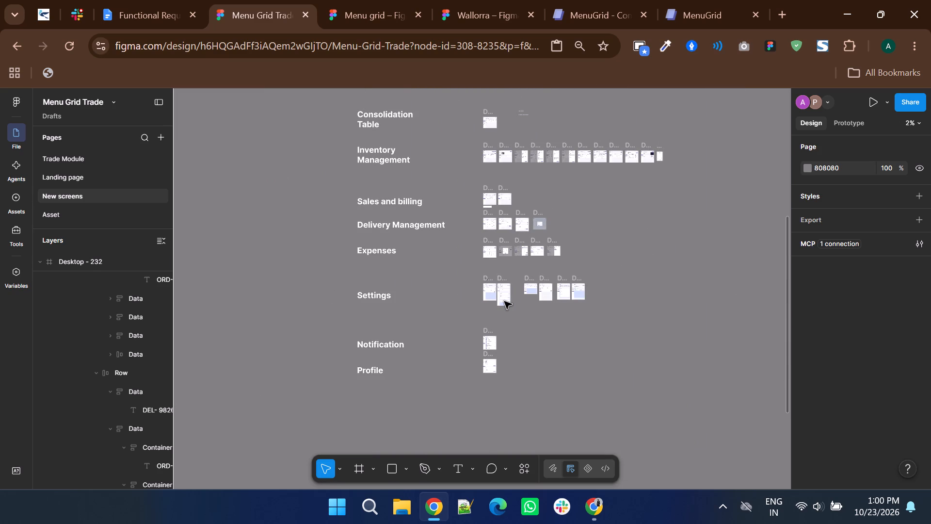
{"action": "scroll", "coordinate": [471, 341], "scroll_direction": "down", "scroll_amount": 1, "text": "ctrl"}
{"action": "scroll", "coordinate": [471, 343], "scroll_direction": "down", "scroll_amount": 1}
{"action": "scroll", "coordinate": [471, 343], "scroll_direction": "up", "scroll_amount": 3}
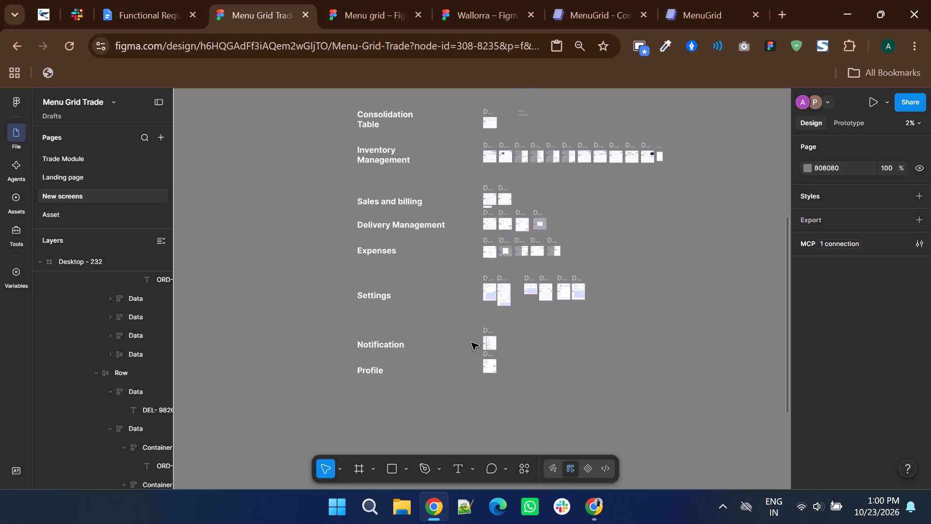
{"action": "scroll", "coordinate": [471, 343], "scroll_direction": "up", "scroll_amount": 5}
{"action": "scroll", "coordinate": [517, 365], "scroll_direction": "up", "scroll_amount": 8, "text": "ctrl"}
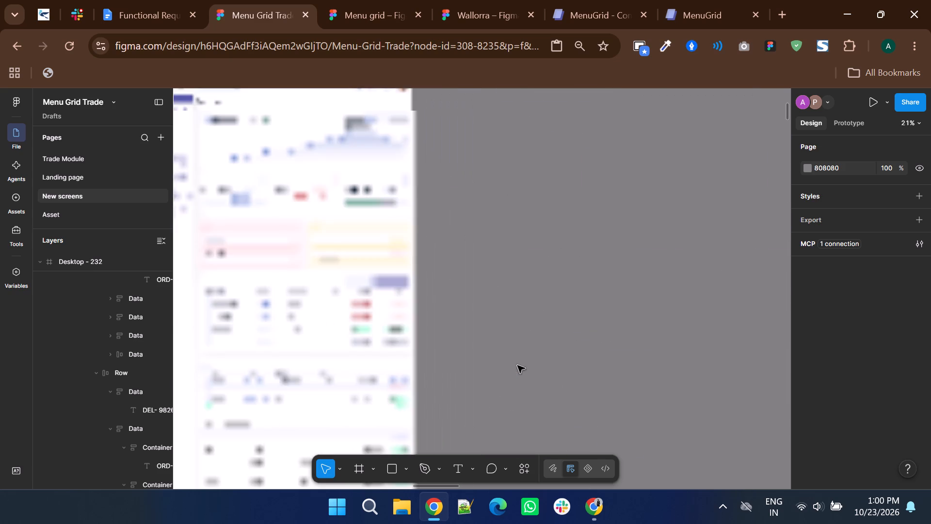
{"action": "scroll", "coordinate": [483, 335], "scroll_direction": "down", "scroll_amount": 3}
{"action": "scroll", "coordinate": [483, 335], "scroll_direction": "up", "scroll_amount": 3, "text": "shift"}
{"action": "scroll", "coordinate": [474, 297], "scroll_direction": "up", "scroll_amount": 1}
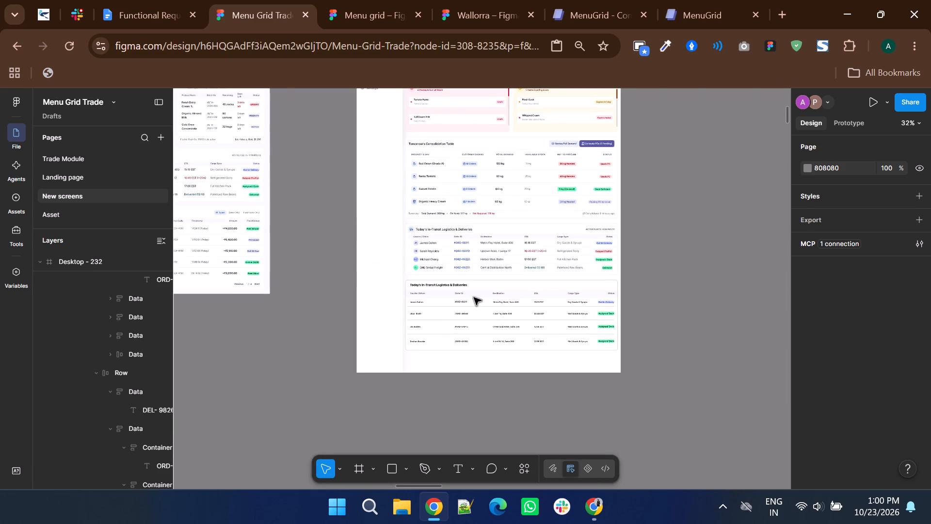
{"action": "scroll", "coordinate": [474, 297], "scroll_direction": "up", "scroll_amount": 2, "text": "ctrl"}
{"action": "scroll", "coordinate": [463, 323], "scroll_direction": "up", "scroll_amount": 3}
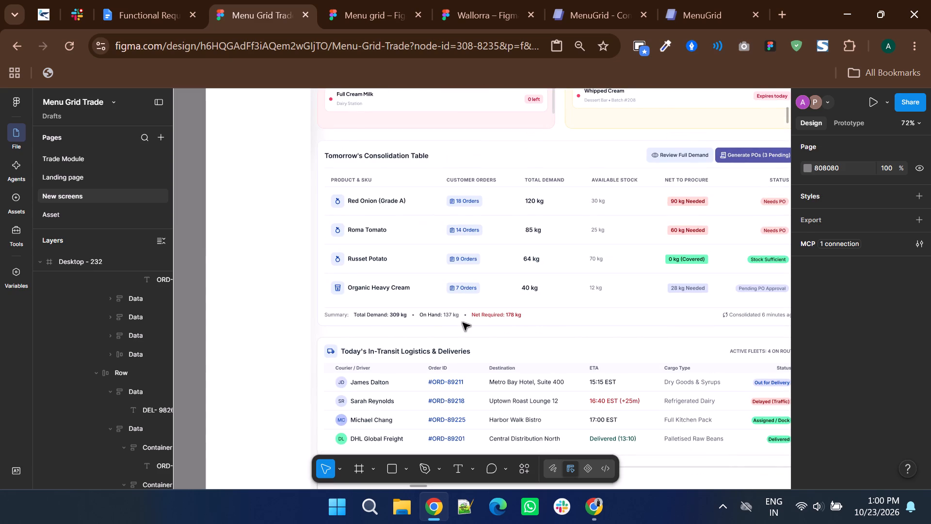
{"action": "scroll", "coordinate": [463, 323], "scroll_direction": "down", "scroll_amount": 1}
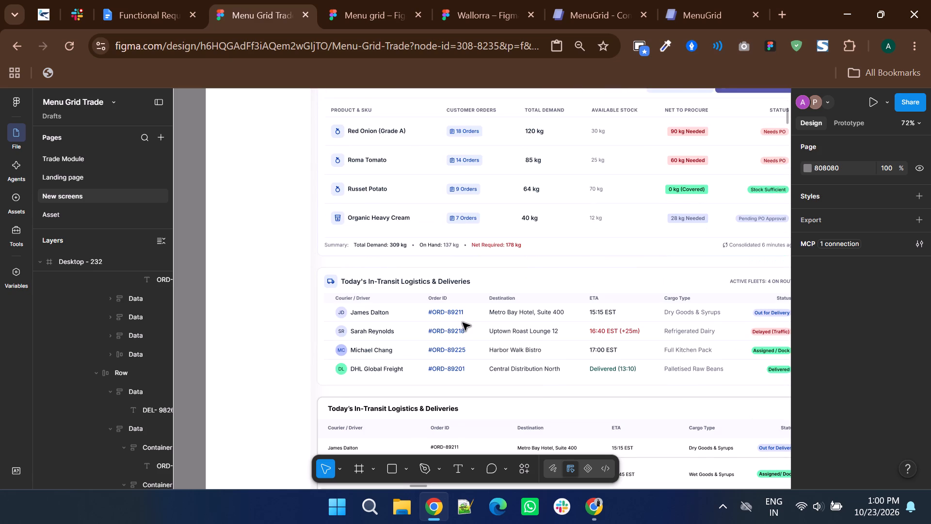
{"action": "scroll", "coordinate": [463, 323], "scroll_direction": "down", "scroll_amount": 2}
{"action": "left_click", "coordinate": [402, 360]}
{"action": "key", "text": "Delete"}
{"action": "key", "text": "BackSpace"}
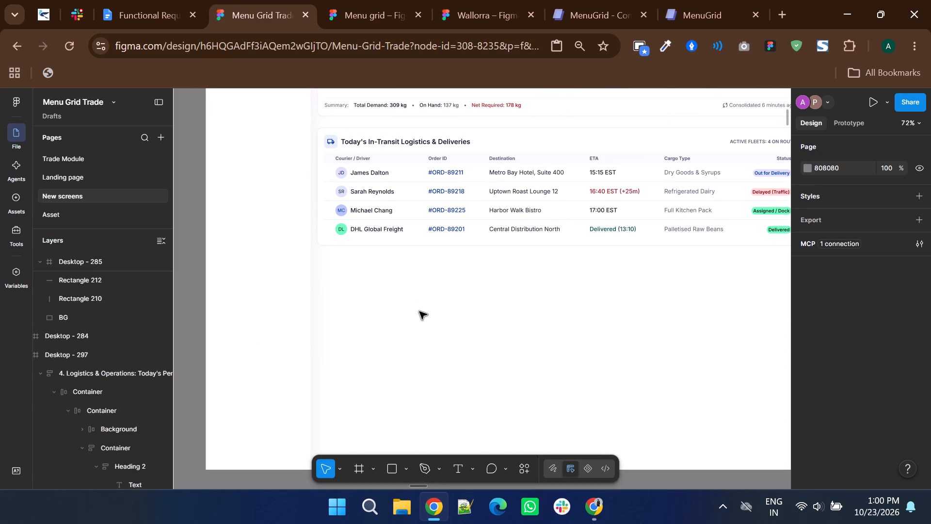
Delete the ACTIVE FLEETS: 4 ON ROUTE label from the dashboard's Today's In-Transit Logistics & Deliveries header.
{"action": "scroll", "coordinate": [443, 338], "scroll_direction": "up", "scroll_amount": 3}
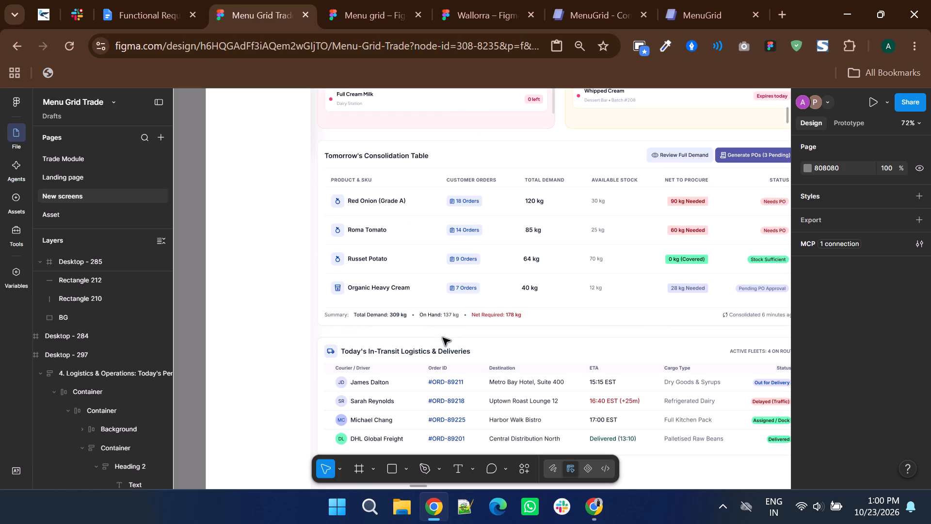
{"action": "scroll", "coordinate": [443, 338], "scroll_direction": "down", "scroll_amount": 2}
{"action": "scroll", "coordinate": [443, 338], "scroll_direction": "down", "scroll_amount": 1, "text": "shift"}
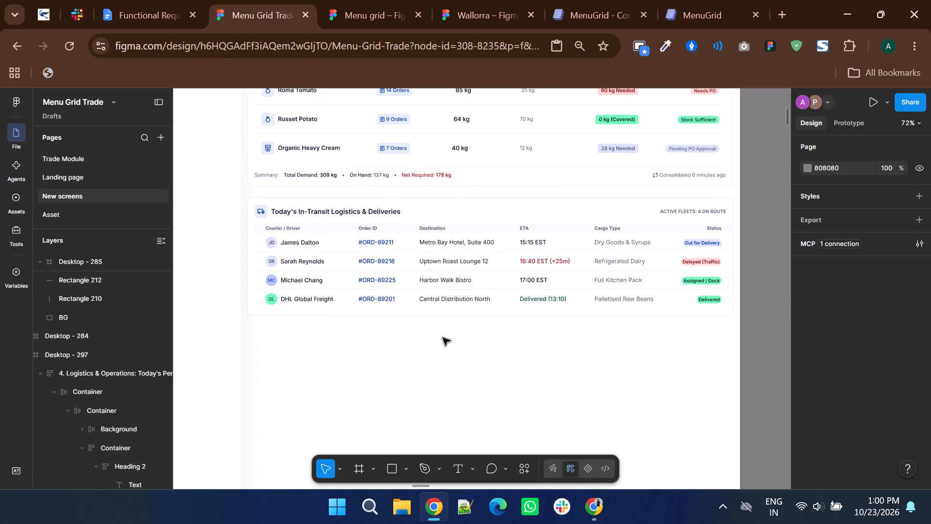
{"action": "scroll", "coordinate": [443, 338], "scroll_direction": "up", "scroll_amount": 3}
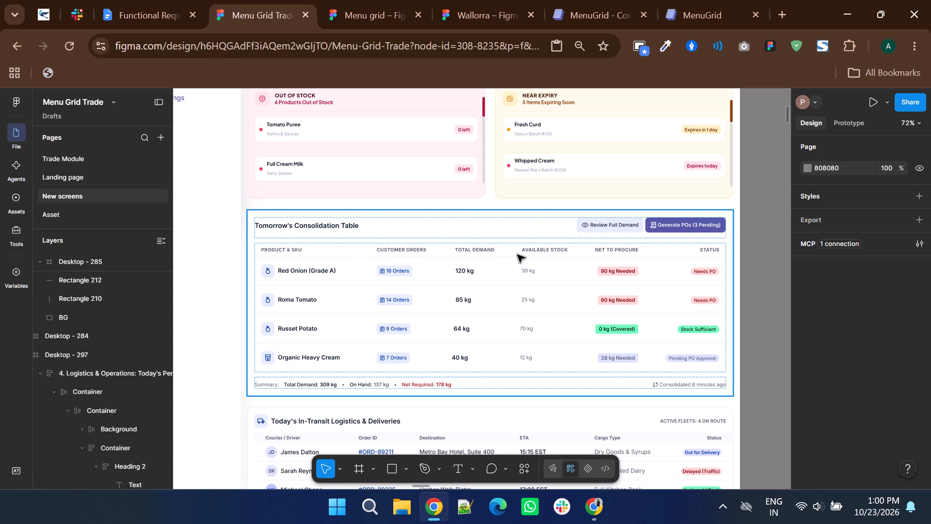
{"action": "scroll", "coordinate": [519, 255], "scroll_direction": "down", "scroll_amount": 1}
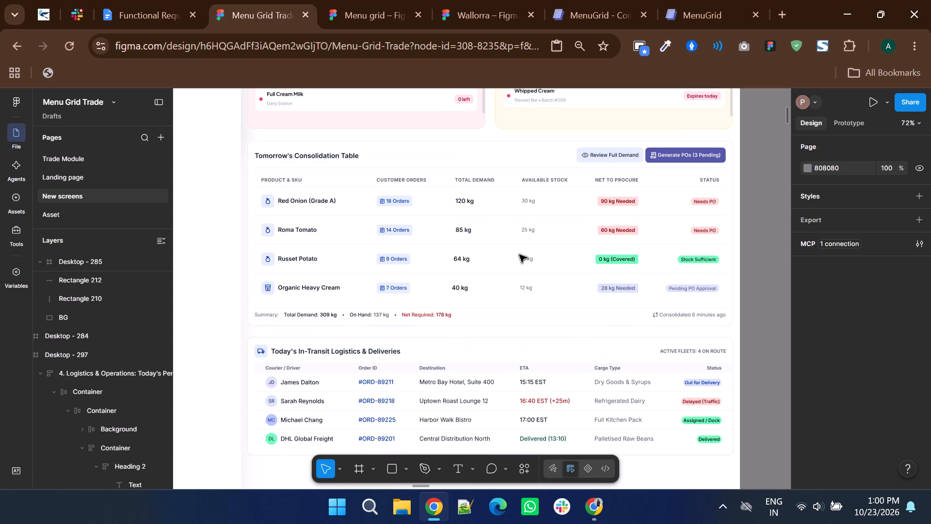
{"action": "scroll", "coordinate": [519, 255], "scroll_direction": "down", "scroll_amount": 1}
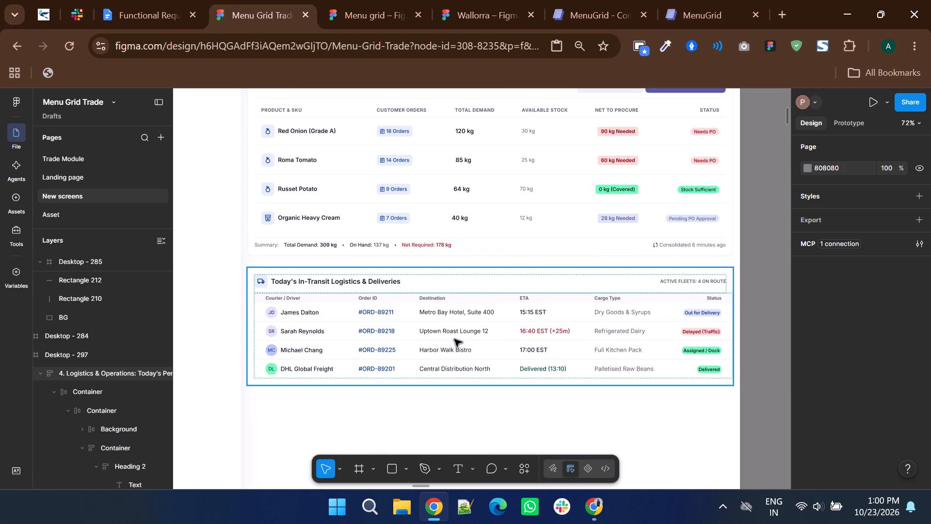
{"action": "double_click", "coordinate": [686, 278]}
{"action": "double_click", "coordinate": [685, 283]}
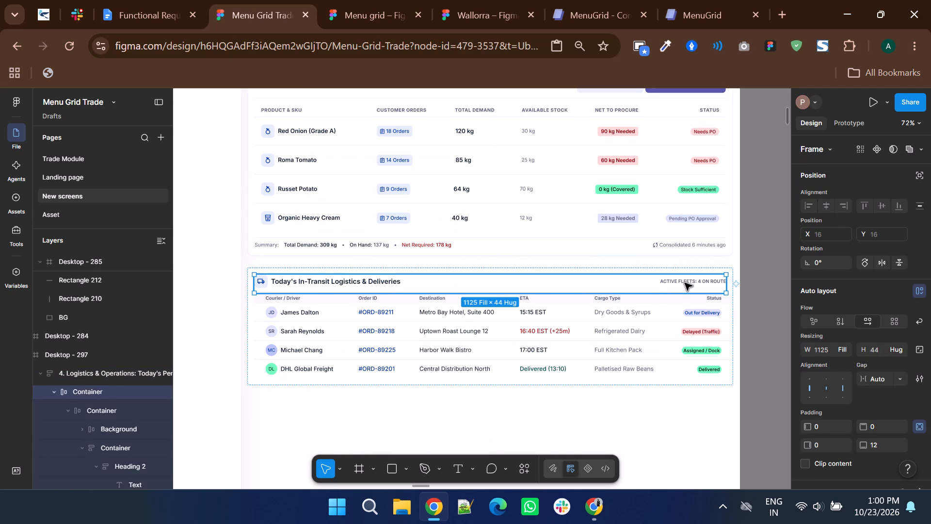
{"action": "key", "text": "Delete"}
{"action": "scroll", "coordinate": [413, 311], "scroll_direction": "down", "scroll_amount": 1, "text": "ctrl"}
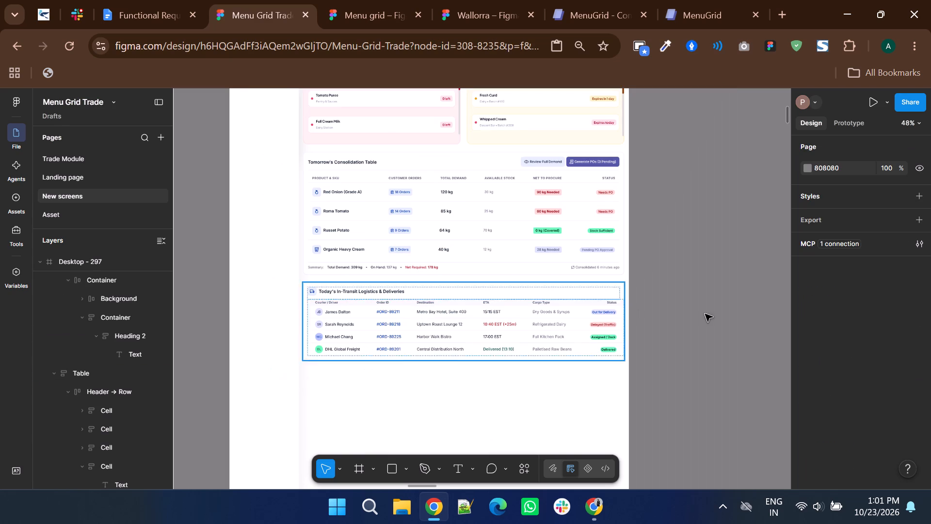
{"action": "left_click", "coordinate": [706, 314]}
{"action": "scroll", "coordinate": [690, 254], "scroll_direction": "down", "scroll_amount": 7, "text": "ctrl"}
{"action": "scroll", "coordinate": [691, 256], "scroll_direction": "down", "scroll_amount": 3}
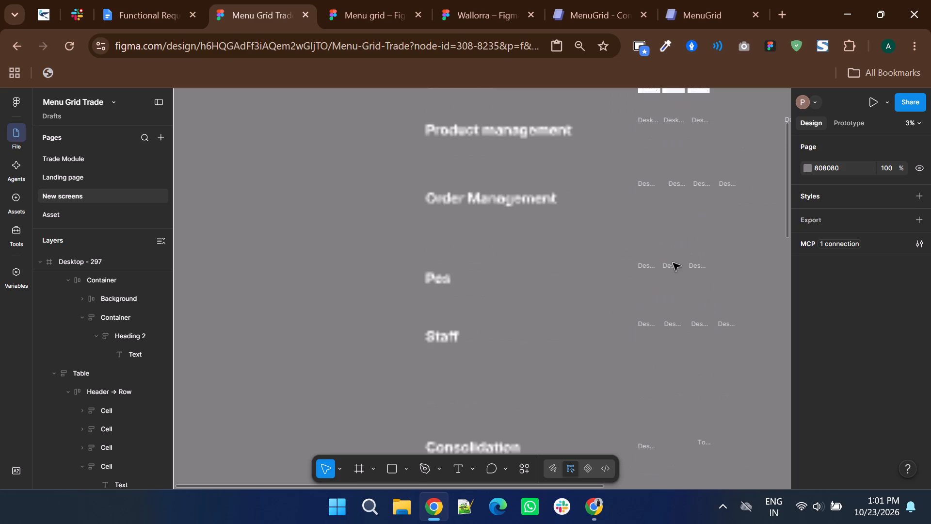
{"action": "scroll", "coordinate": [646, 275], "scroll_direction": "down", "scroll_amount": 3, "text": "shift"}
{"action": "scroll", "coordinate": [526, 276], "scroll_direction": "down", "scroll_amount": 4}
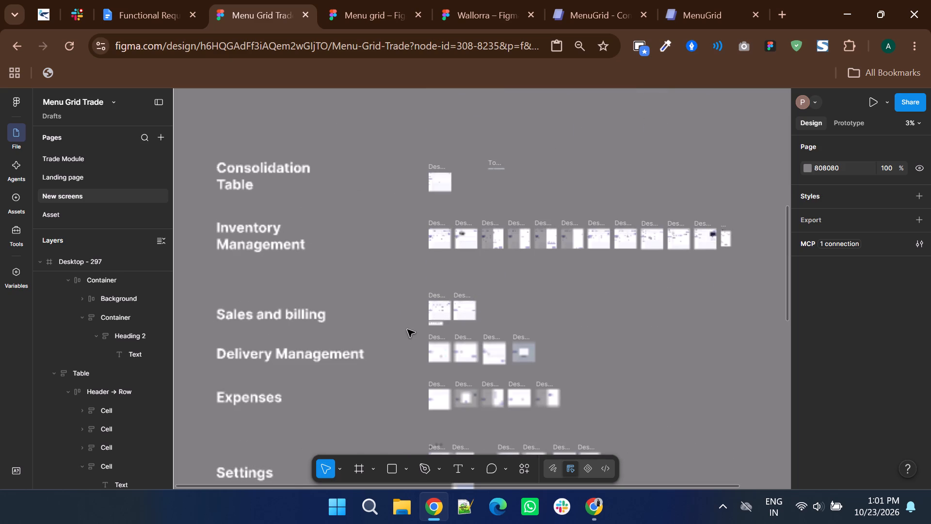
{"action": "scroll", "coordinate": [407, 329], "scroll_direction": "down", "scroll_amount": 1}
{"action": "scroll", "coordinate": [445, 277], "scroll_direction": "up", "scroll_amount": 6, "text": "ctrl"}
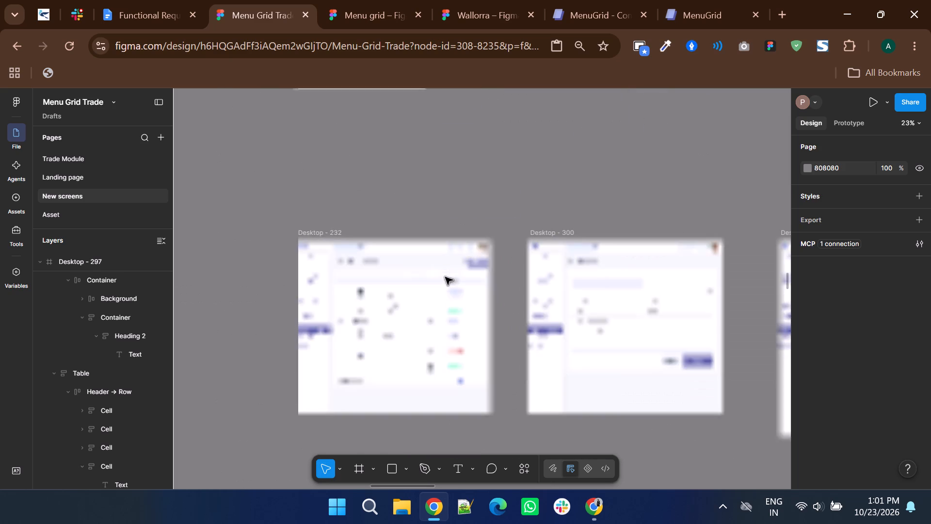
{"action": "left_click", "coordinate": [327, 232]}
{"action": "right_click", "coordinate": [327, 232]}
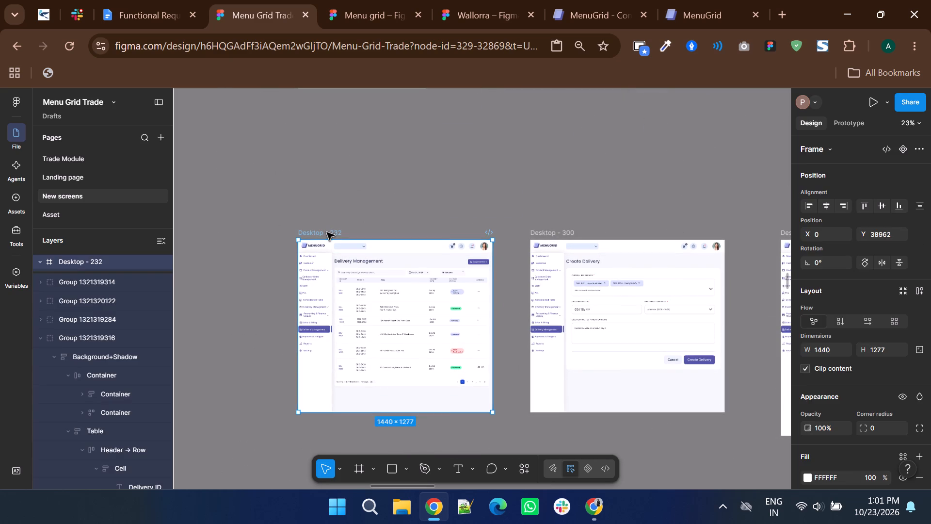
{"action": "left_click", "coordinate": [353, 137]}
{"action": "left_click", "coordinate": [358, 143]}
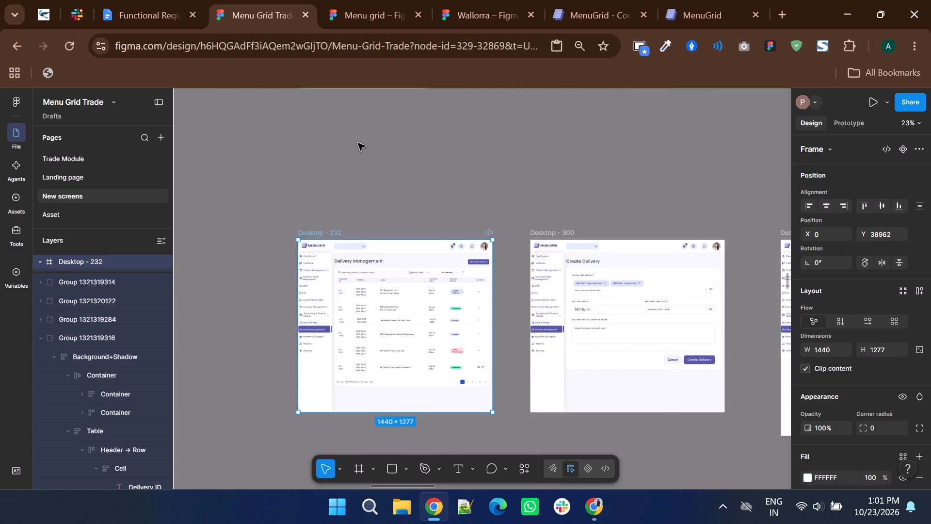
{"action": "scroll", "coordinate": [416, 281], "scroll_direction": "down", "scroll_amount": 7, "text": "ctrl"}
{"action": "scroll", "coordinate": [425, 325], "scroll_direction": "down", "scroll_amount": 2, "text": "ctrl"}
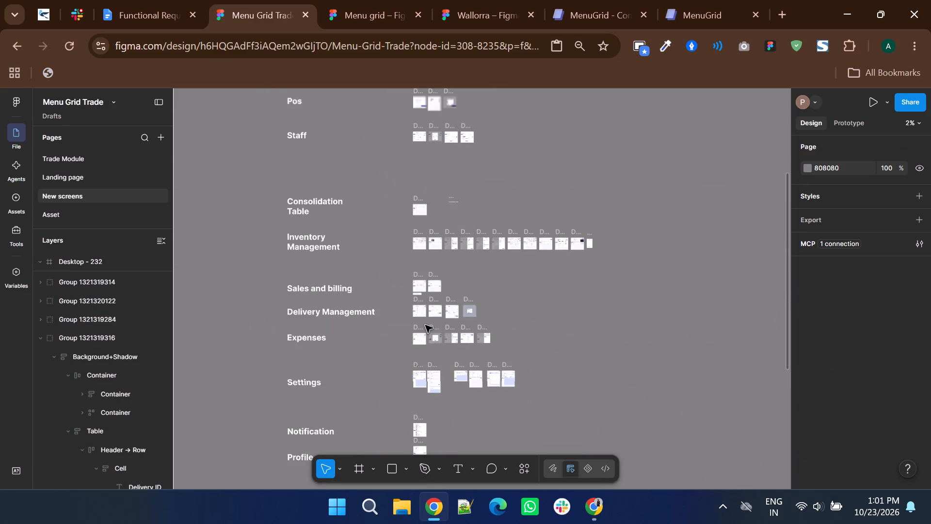
Paste the copied Delivery Management screen beside the dashboard frame Desktop - 297 and place it at about X 3354, Y 746.
{"action": "scroll", "coordinate": [425, 325], "scroll_direction": "up", "scroll_amount": 4}
{"action": "scroll", "coordinate": [458, 225], "scroll_direction": "up", "scroll_amount": 4, "text": "ctrl"}
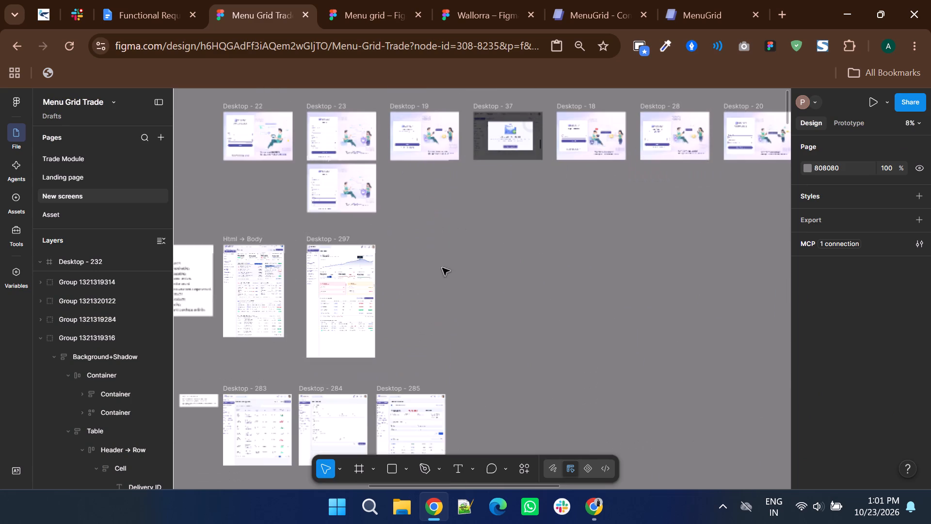
{"action": "scroll", "coordinate": [394, 316], "scroll_direction": "up", "scroll_amount": 3, "text": "ctrl"}
{"action": "right_click", "coordinate": [461, 228]}
{"action": "left_click", "coordinate": [480, 241]}
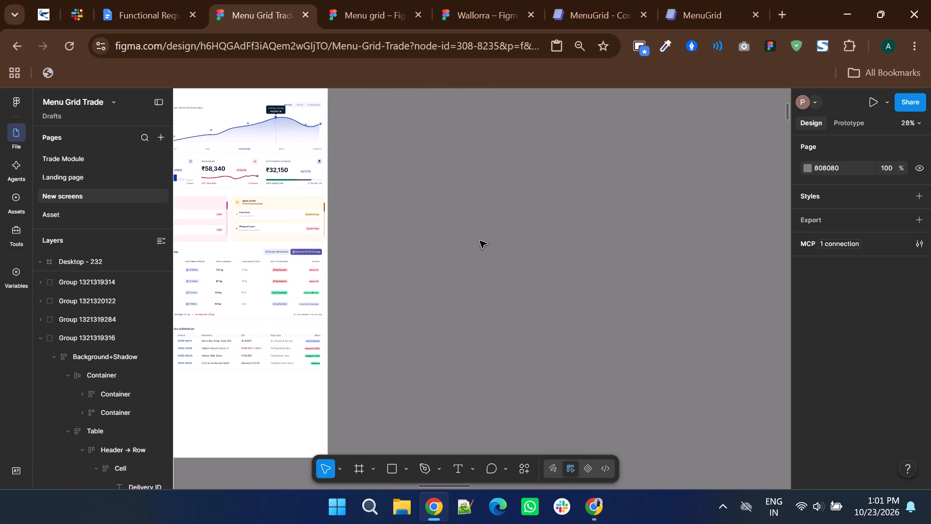
{"action": "left_click_drag", "start_coordinate": [484, 219], "coordinate": [402, 213]}
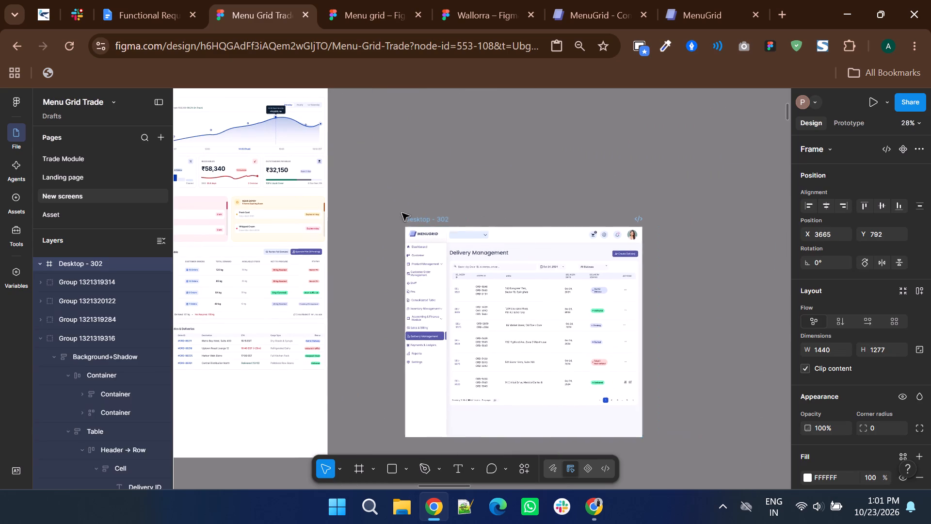
{"action": "left_click_drag", "start_coordinate": [402, 213], "coordinate": [377, 211]}
Move the Order ID header cell ahead of Courier / Driver in the dashboard's Today's In-Transit Logistics & Deliveries table.
{"action": "scroll", "coordinate": [362, 315], "scroll_direction": "up", "scroll_amount": 3, "text": "shift"}
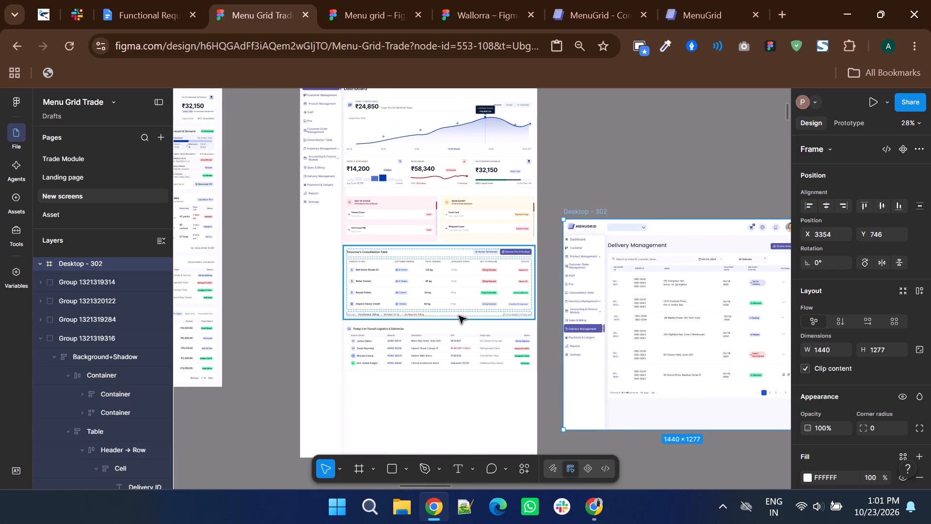
{"action": "scroll", "coordinate": [470, 318], "scroll_direction": "down", "scroll_amount": 1, "text": "shift"}
{"action": "scroll", "coordinate": [427, 330], "scroll_direction": "up", "scroll_amount": 2, "text": "ctrl"}
{"action": "scroll", "coordinate": [427, 330], "scroll_direction": "up", "scroll_amount": 2, "text": "shift"}
{"action": "scroll", "coordinate": [427, 330], "scroll_direction": "down", "scroll_amount": 1, "text": "ctrl"}
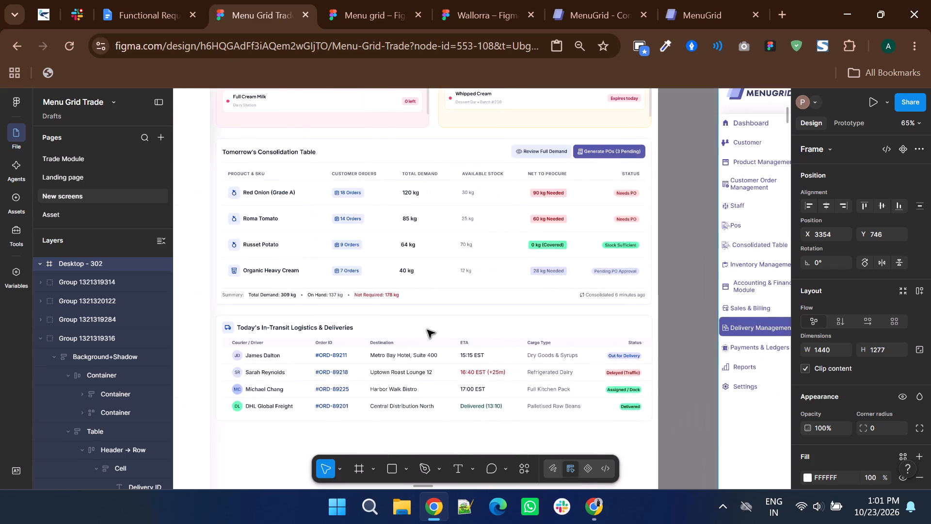
{"action": "scroll", "coordinate": [336, 344], "scroll_direction": "up", "scroll_amount": 3, "text": "ctrl"}
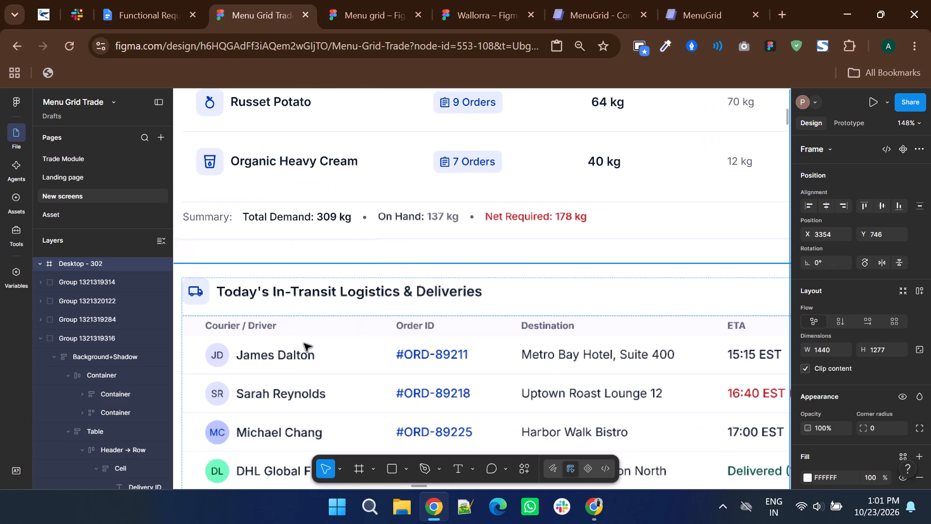
{"action": "triple_click", "coordinate": [423, 327]}
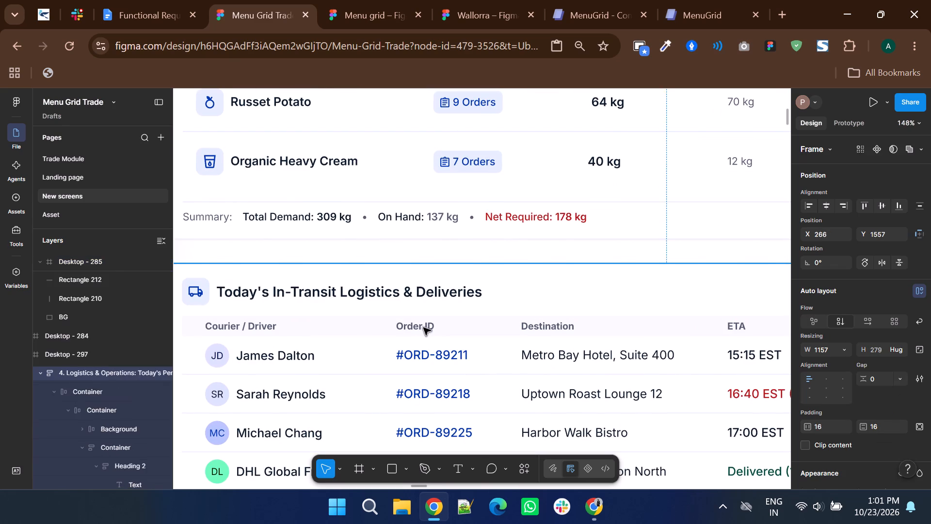
{"action": "double_click", "coordinate": [423, 327]}
{"action": "double_click", "coordinate": [423, 327]}
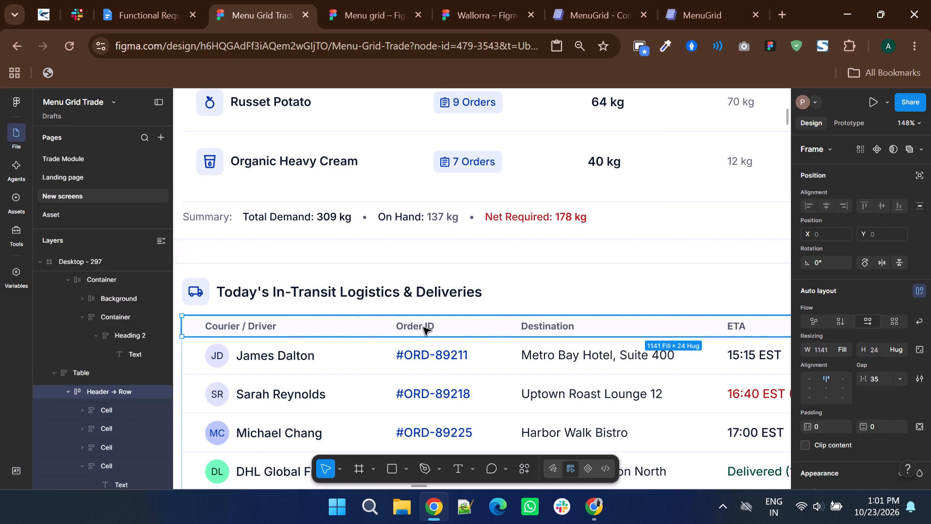
{"action": "key", "text": "Left"}
Move the order number cell ahead of the courier cell in all four rows of the in-transit deliveries table.
{"action": "scroll", "coordinate": [423, 327], "scroll_direction": "down", "scroll_amount": 1, "text": "ctrl"}
{"action": "double_click", "coordinate": [425, 349]}
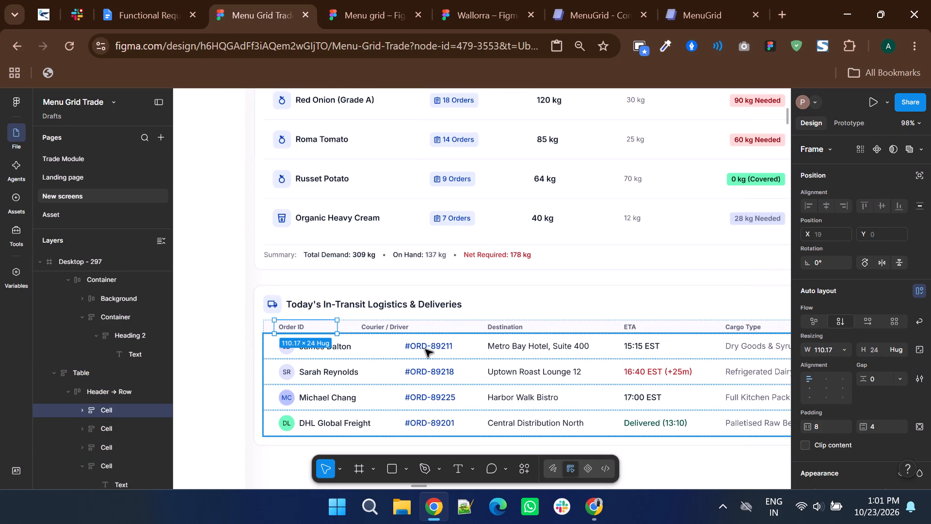
{"action": "double_click", "coordinate": [425, 349]}
{"action": "key", "text": "Left"}
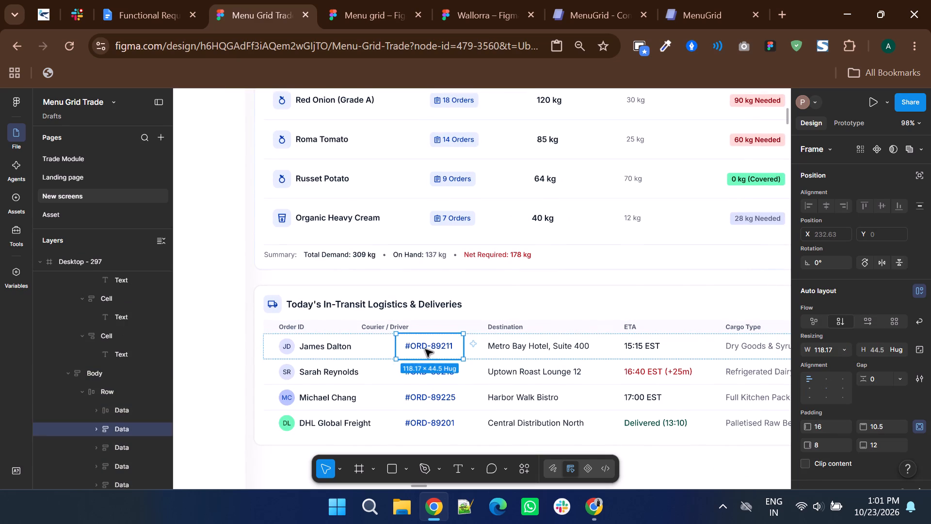
{"action": "double_click", "coordinate": [431, 373]}
{"action": "key", "text": "Left"}
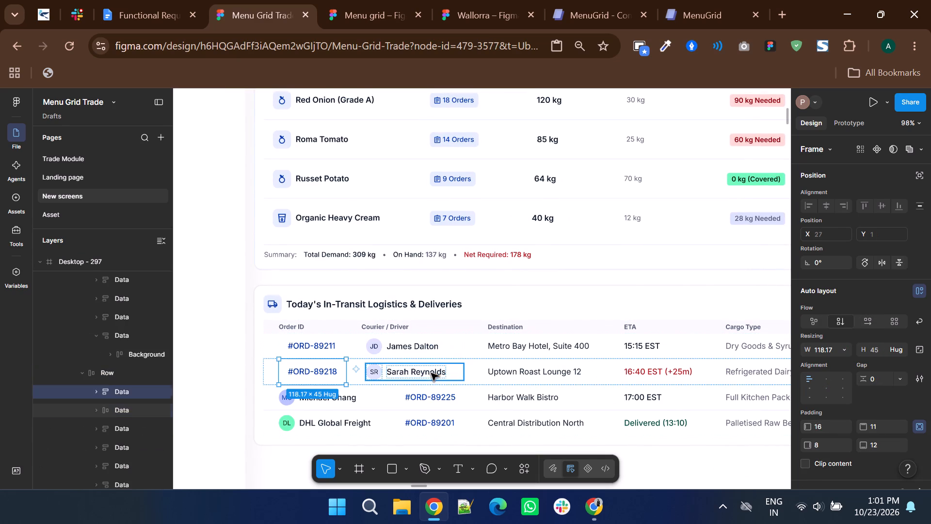
{"action": "double_click", "coordinate": [430, 398]}
{"action": "key", "text": "Left"}
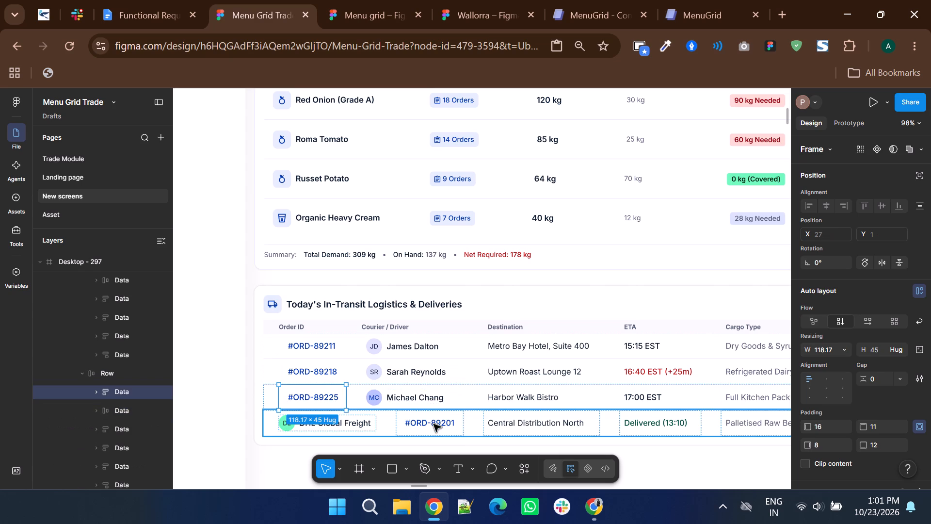
{"action": "double_click", "coordinate": [433, 424]}
{"action": "key", "text": "Left"}
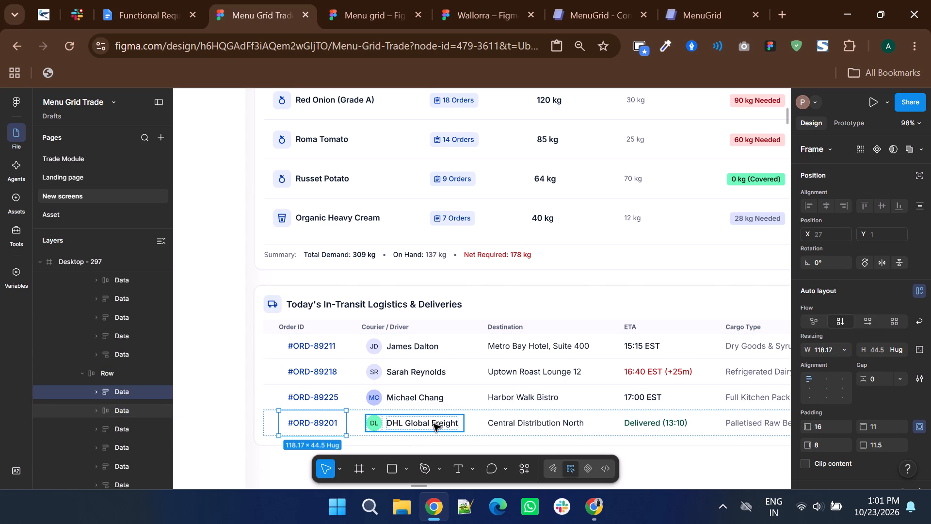
Delete the round initials badges JD, SR, MC and DL from the Courier / Driver cells of the in-transit deliveries table.
{"action": "double_click", "coordinate": [379, 347]}
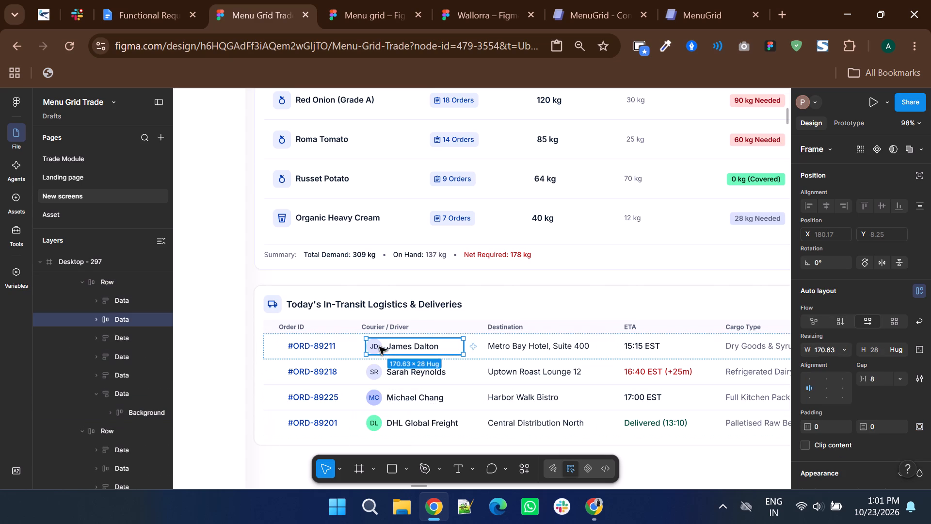
{"action": "double_click", "coordinate": [379, 347]}
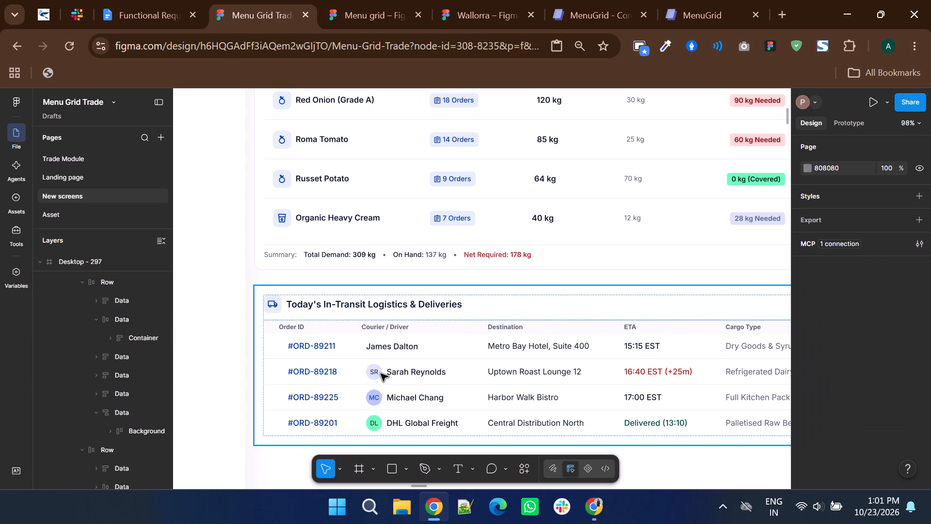
{"action": "triple_click", "coordinate": [381, 374]}
{"action": "triple_click", "coordinate": [381, 374]}
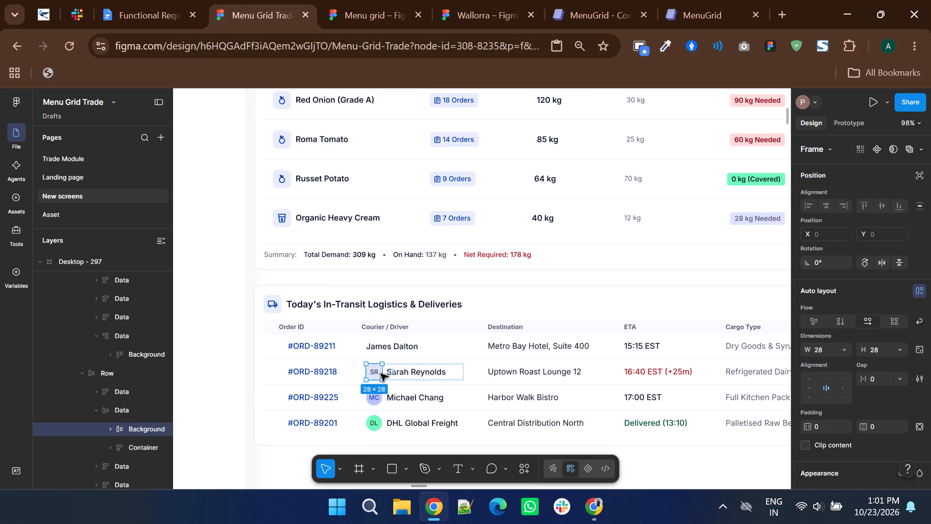
{"action": "triple_click", "coordinate": [384, 407]}
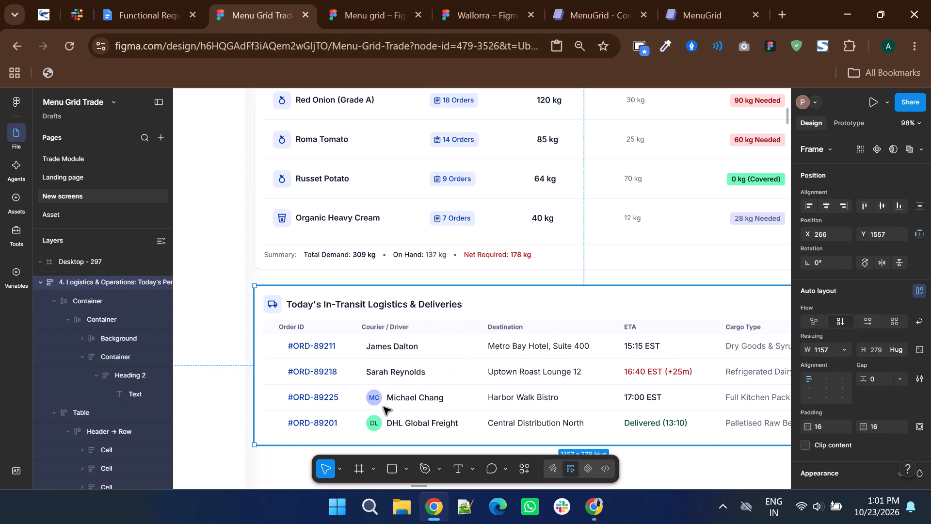
{"action": "left_click", "coordinate": [384, 407]}
{"action": "double_click", "coordinate": [378, 398]}
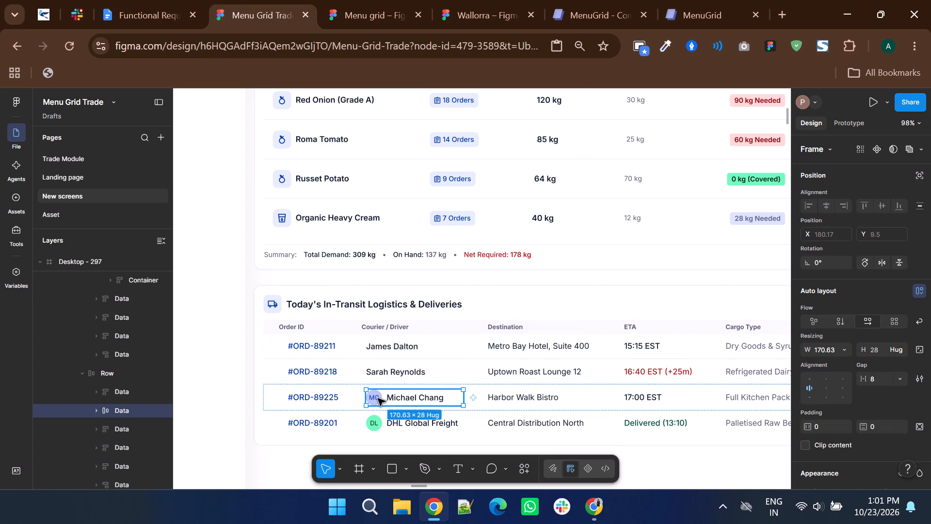
{"action": "double_click", "coordinate": [378, 398]}
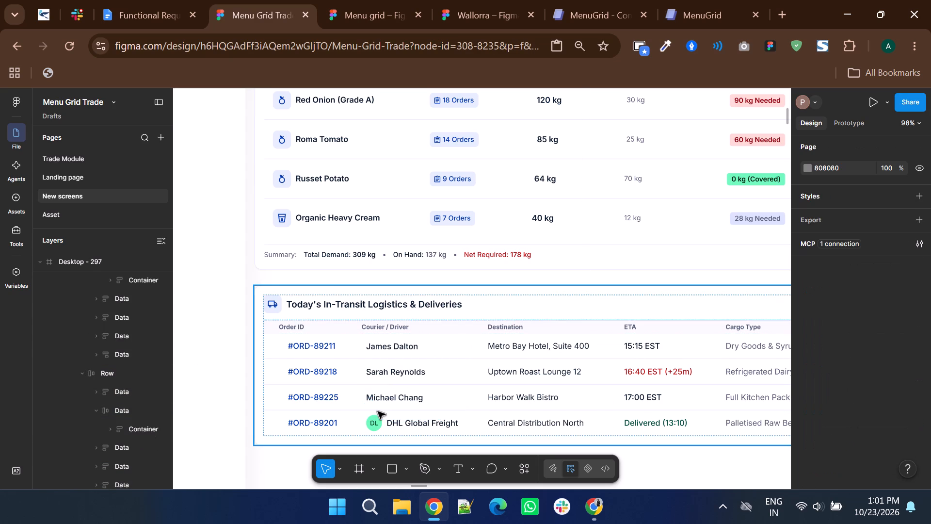
{"action": "triple_click", "coordinate": [376, 422]}
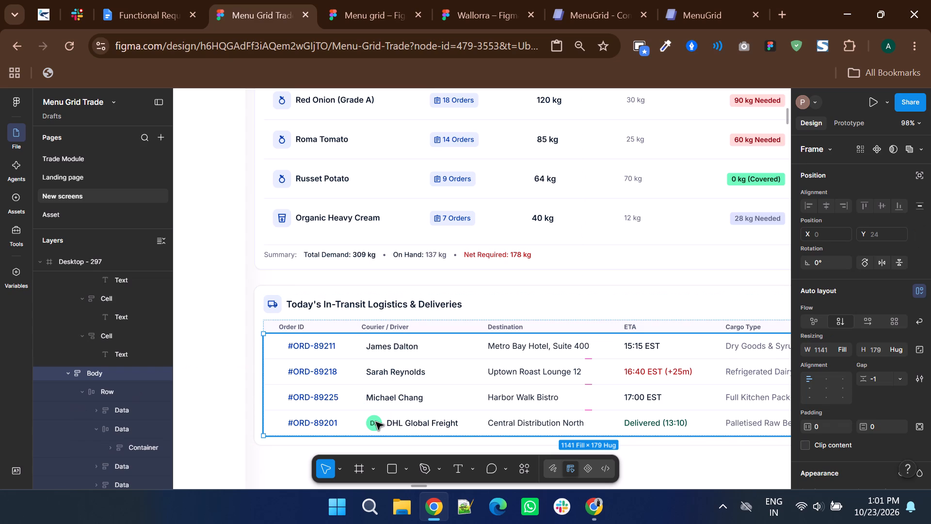
{"action": "triple_click", "coordinate": [376, 422]}
{"action": "double_click", "coordinate": [376, 422]}
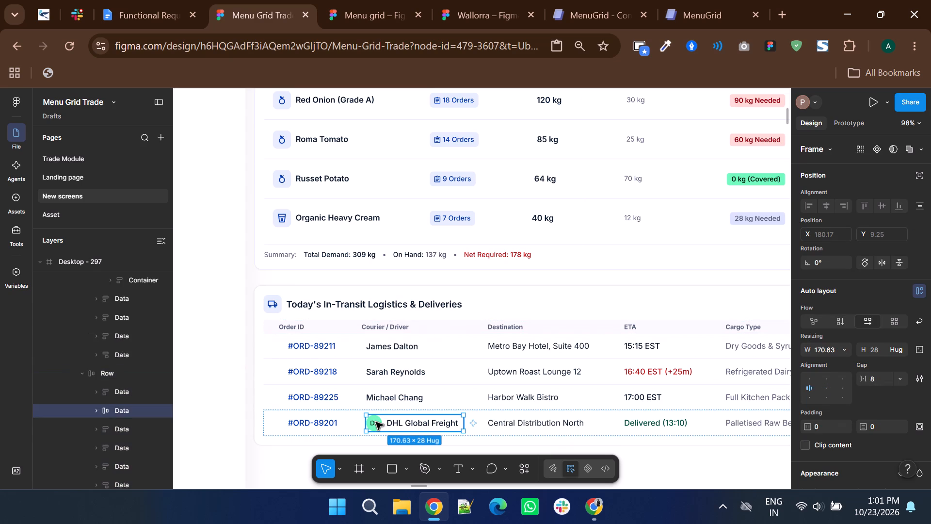
Compare the dashboard's in-transit deliveries table with the table on the pasted Delivery Management screen.
{"action": "scroll", "coordinate": [437, 379], "scroll_direction": "down", "scroll_amount": 2, "text": "ctrl"}
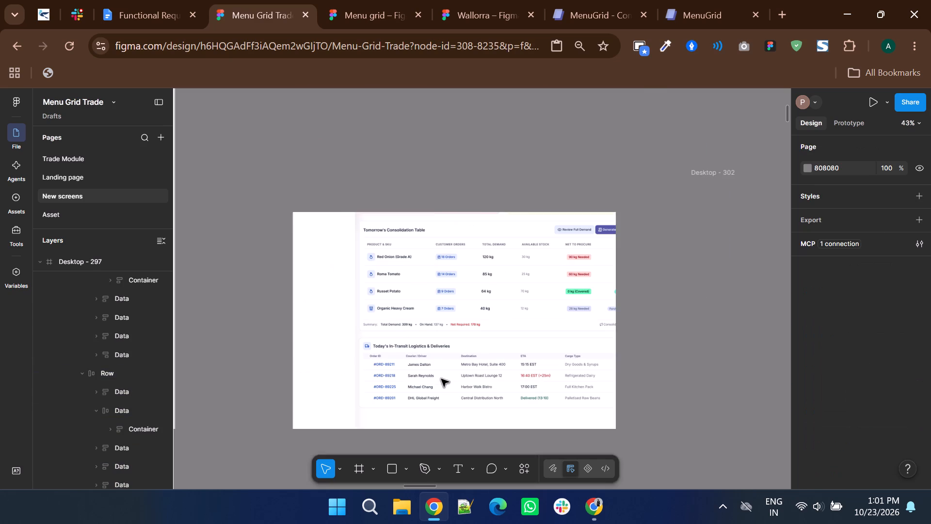
{"action": "scroll", "coordinate": [441, 379], "scroll_direction": "down", "scroll_amount": 4, "text": "shift"}
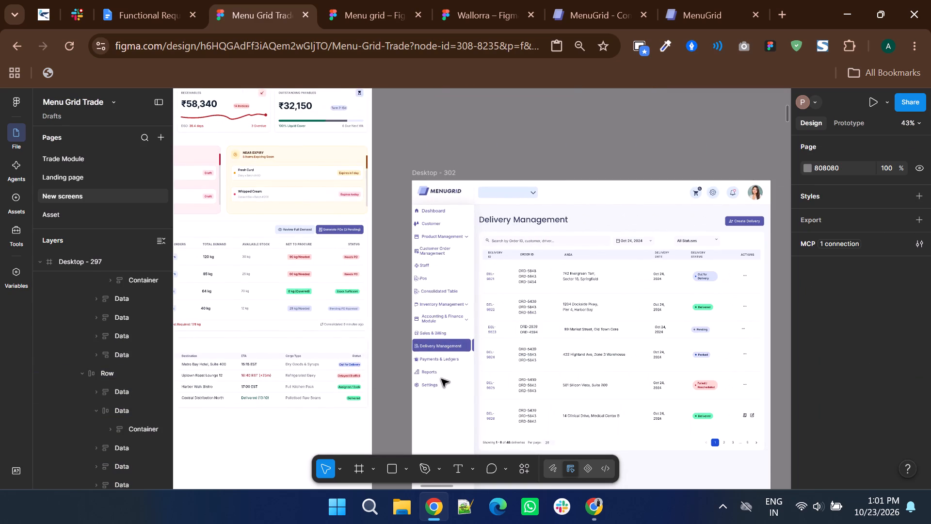
{"action": "scroll", "coordinate": [441, 379], "scroll_direction": "up", "scroll_amount": 1, "text": "shift"}
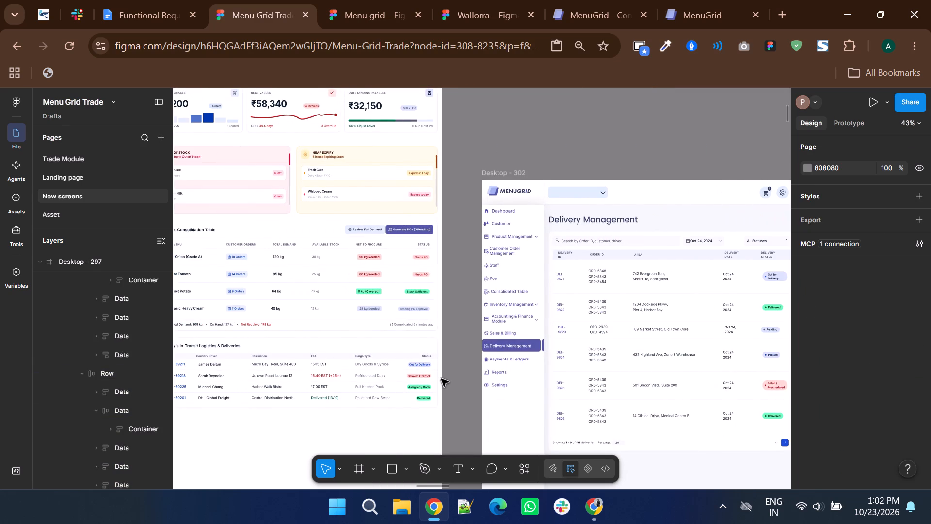
{"action": "scroll", "coordinate": [441, 379], "scroll_direction": "down", "scroll_amount": 2, "text": "shift"}
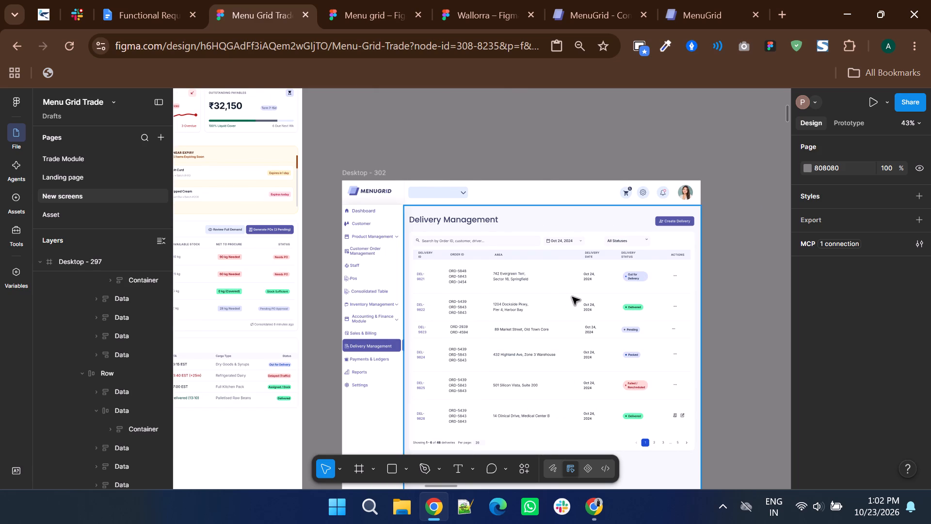
{"action": "scroll", "coordinate": [572, 297], "scroll_direction": "up", "scroll_amount": 4, "text": "shift"}
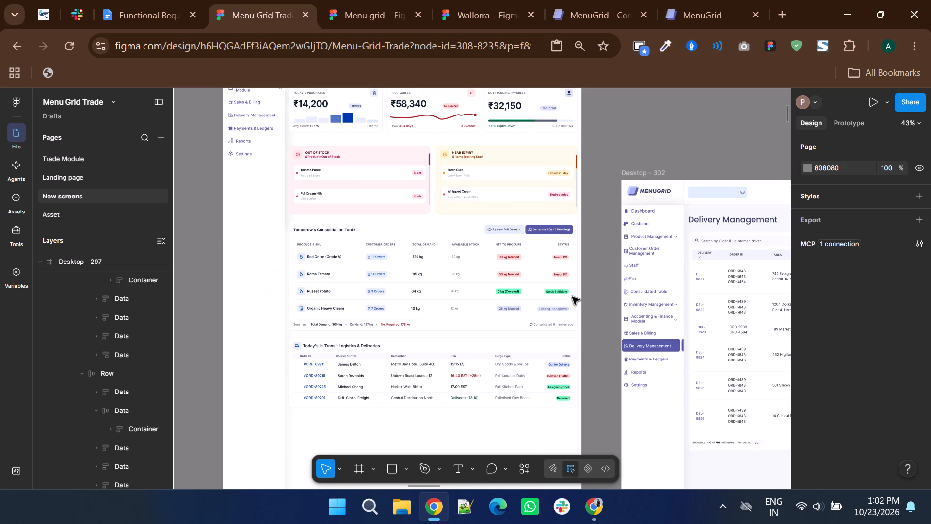
Reduce the left padding of the #ORD-89211 and #ORD-89218 cells to 0, aligning them with the Order ID header.
{"action": "scroll", "coordinate": [317, 369], "scroll_direction": "up", "scroll_amount": 4, "text": "ctrl"}
{"action": "scroll", "coordinate": [315, 369], "scroll_direction": "up", "scroll_amount": 1, "text": "shift"}
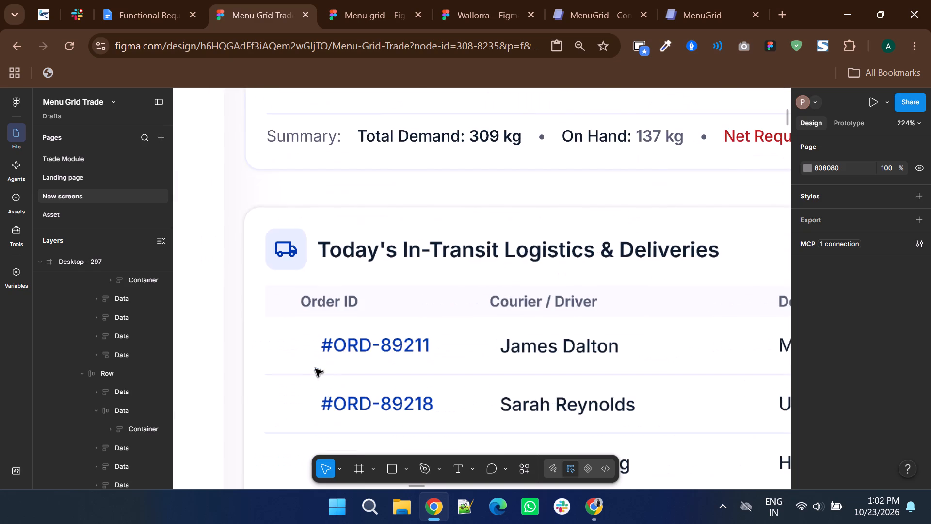
{"action": "scroll", "coordinate": [344, 334], "scroll_direction": "down", "scroll_amount": 1, "text": "ctrl"}
{"action": "triple_click", "coordinate": [329, 340]}
{"action": "triple_click", "coordinate": [329, 340]}
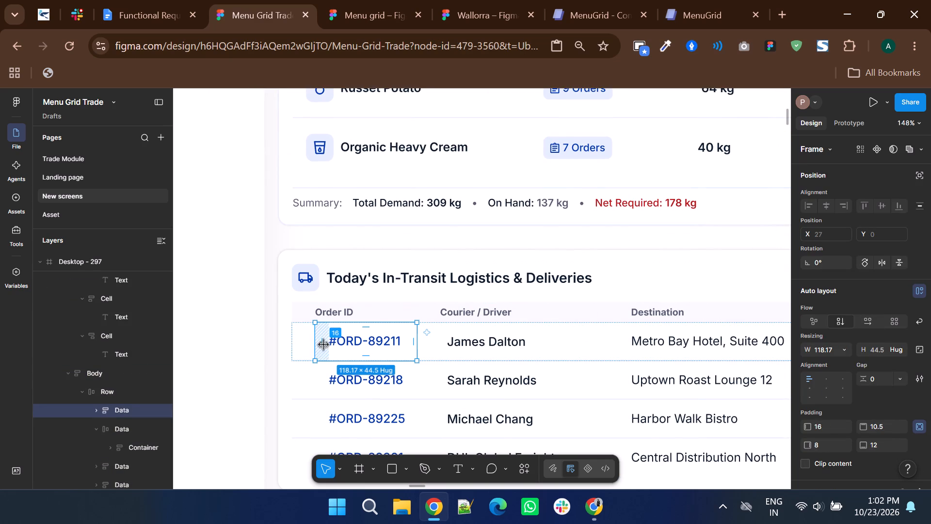
{"action": "left_click_drag", "start_coordinate": [323, 344], "coordinate": [307, 349]}
{"action": "left_click", "coordinate": [319, 379]}
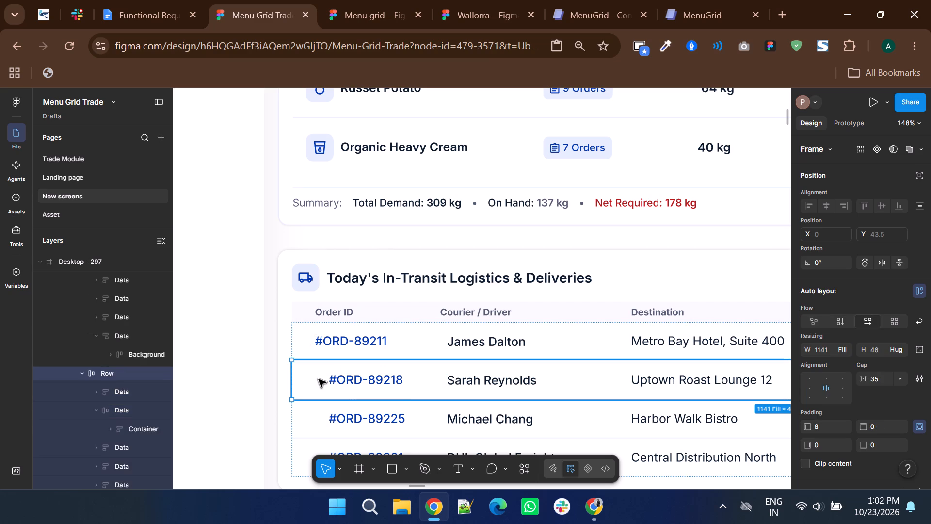
{"action": "double_click", "coordinate": [319, 379]}
{"action": "left_click_drag", "start_coordinate": [321, 381], "coordinate": [316, 380]}
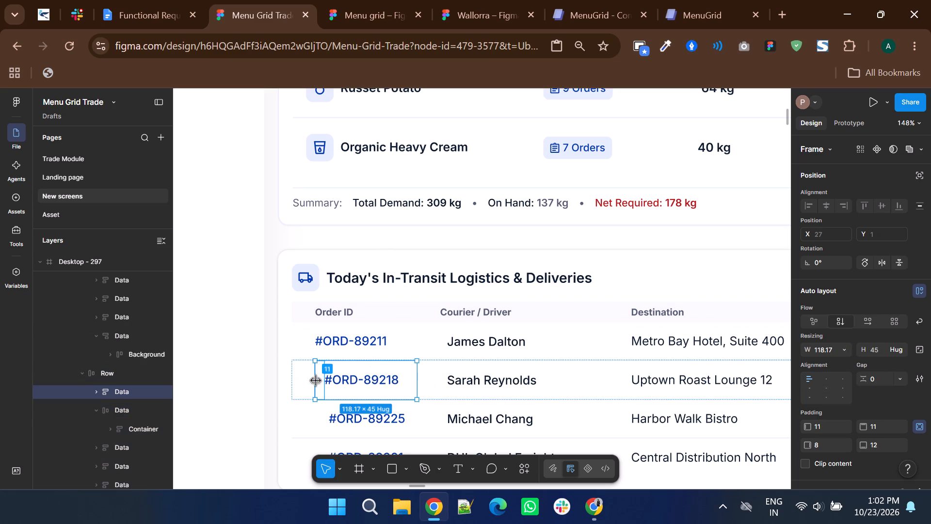
{"action": "left_click_drag", "start_coordinate": [316, 380], "coordinate": [303, 377]}
Reduce the left padding of the #ORD-89225 and #ORD-89201 cells to 0, aligning them with the Order ID header.
{"action": "scroll", "coordinate": [328, 365], "scroll_direction": "down", "scroll_amount": 2}
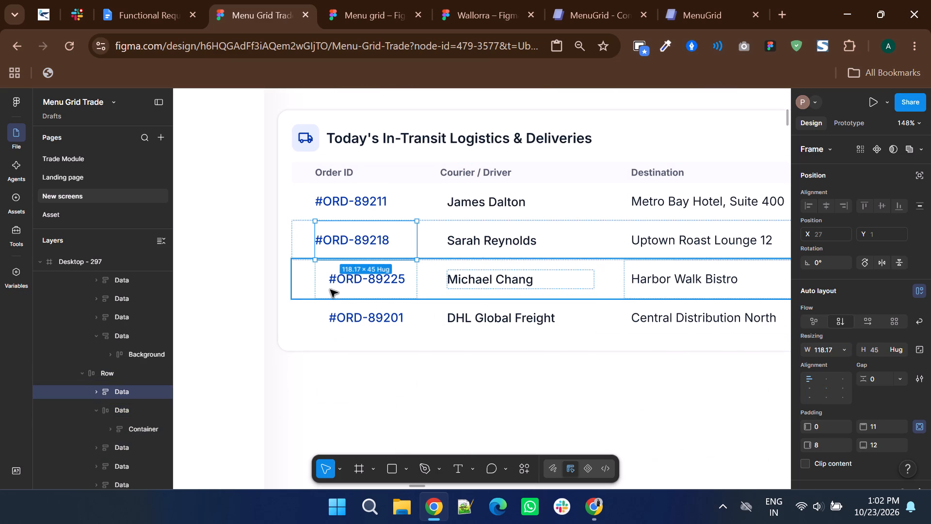
{"action": "left_click", "coordinate": [330, 289]}
{"action": "double_click", "coordinate": [330, 289]}
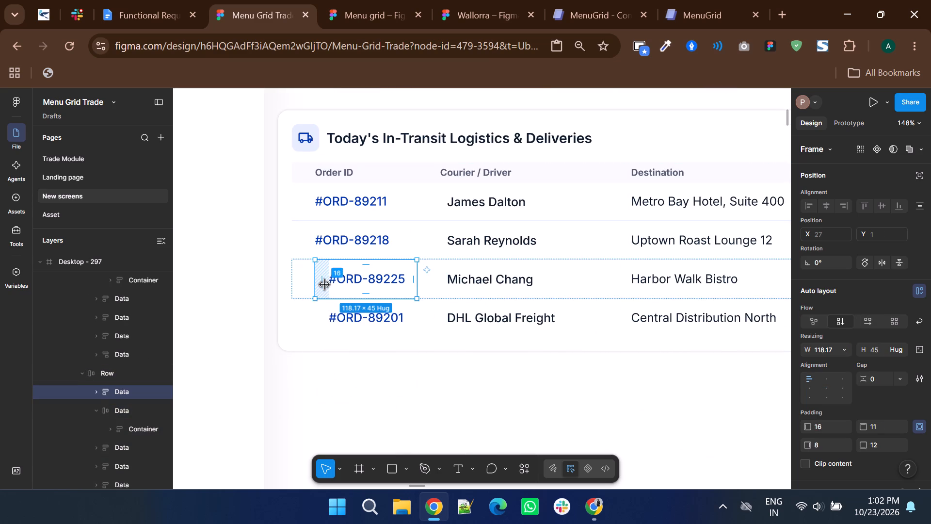
{"action": "left_click_drag", "start_coordinate": [324, 283], "coordinate": [305, 283]}
{"action": "left_click", "coordinate": [333, 319]}
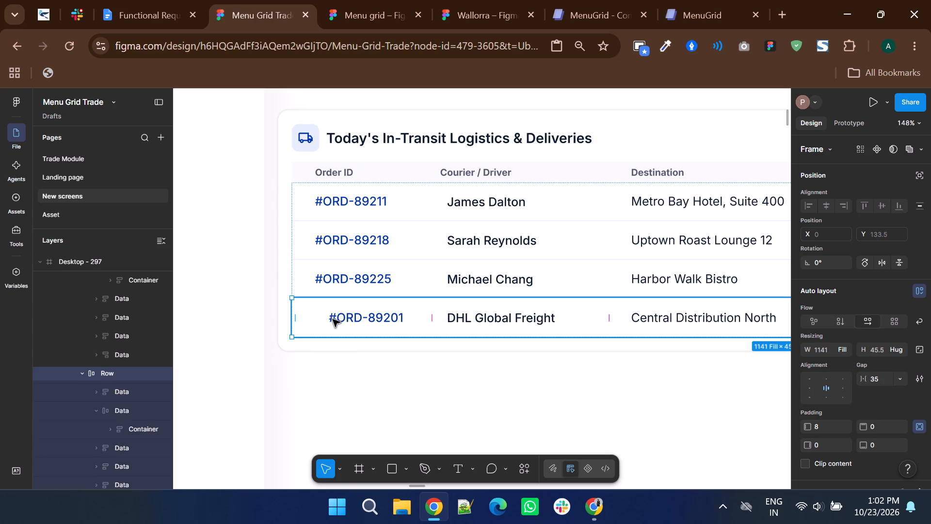
{"action": "double_click", "coordinate": [333, 319]}
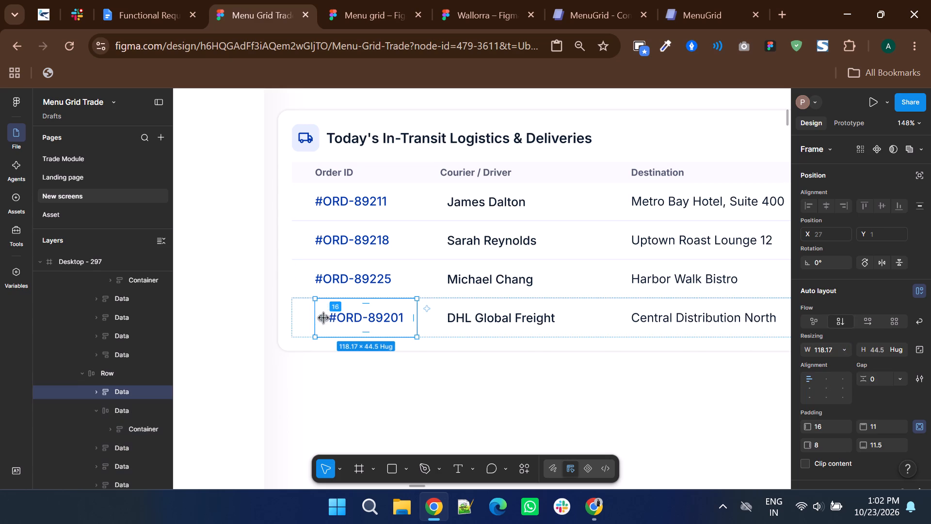
{"action": "left_click_drag", "start_coordinate": [323, 318], "coordinate": [300, 317]}
{"action": "scroll", "coordinate": [345, 361], "scroll_direction": "down", "scroll_amount": 3, "text": "ctrl"}
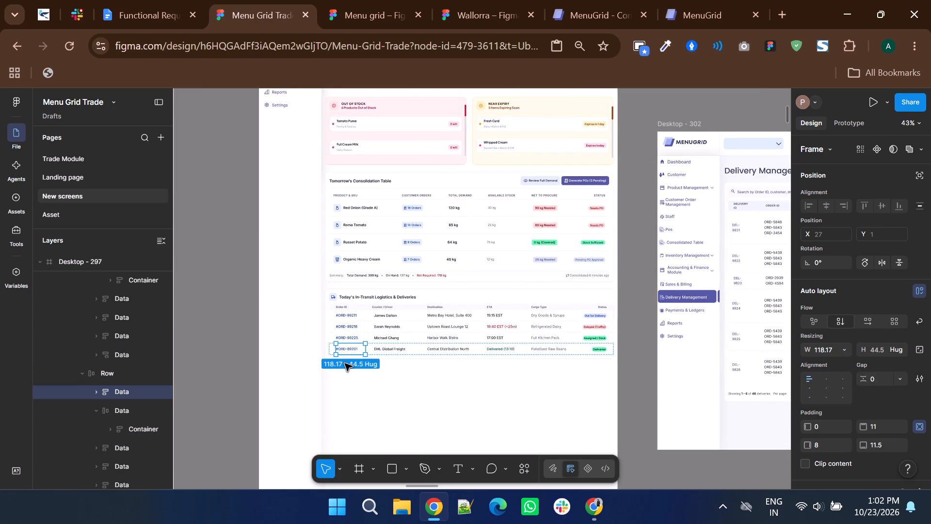
Rename the Courier / Driver column header of the in-transit deliveries table as Order ID.
{"action": "scroll", "coordinate": [386, 306], "scroll_direction": "up", "scroll_amount": 4, "text": "ctrl"}
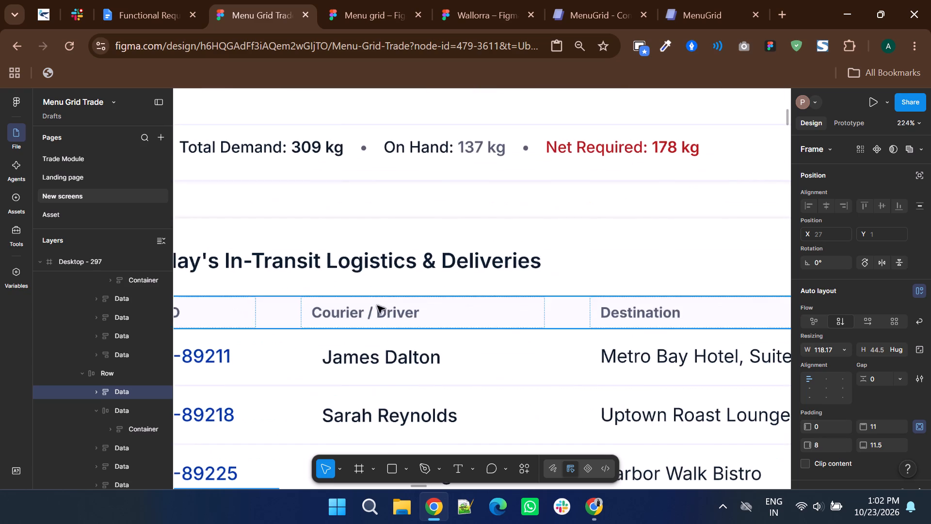
{"action": "scroll", "coordinate": [367, 313], "scroll_direction": "down", "scroll_amount": 4, "text": "ctrl"}
{"action": "scroll", "coordinate": [367, 315], "scroll_direction": "down", "scroll_amount": 1, "text": "shift"}
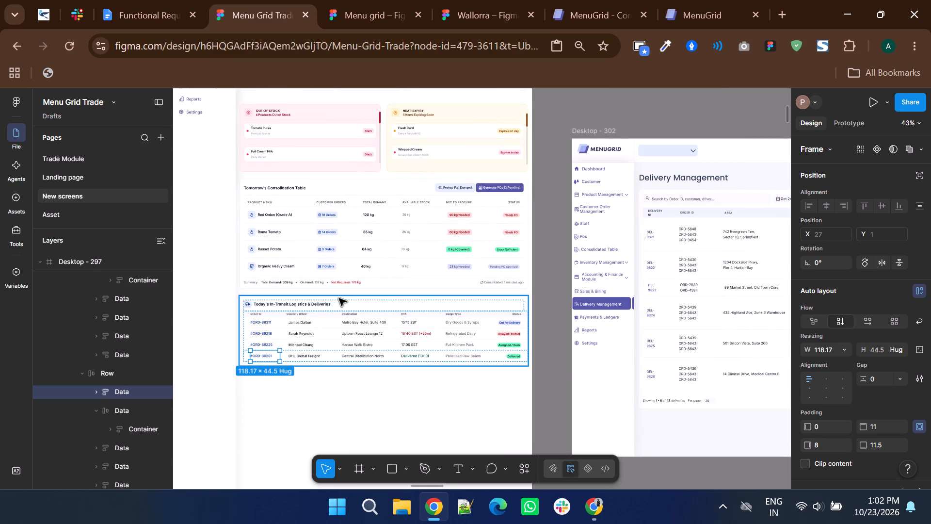
{"action": "scroll", "coordinate": [333, 298], "scroll_direction": "up", "scroll_amount": 2, "text": "ctrl"}
{"action": "scroll", "coordinate": [319, 320], "scroll_direction": "up", "scroll_amount": 2, "text": "shift"}
{"action": "double_click", "coordinate": [379, 331], "text": "ctrl"}
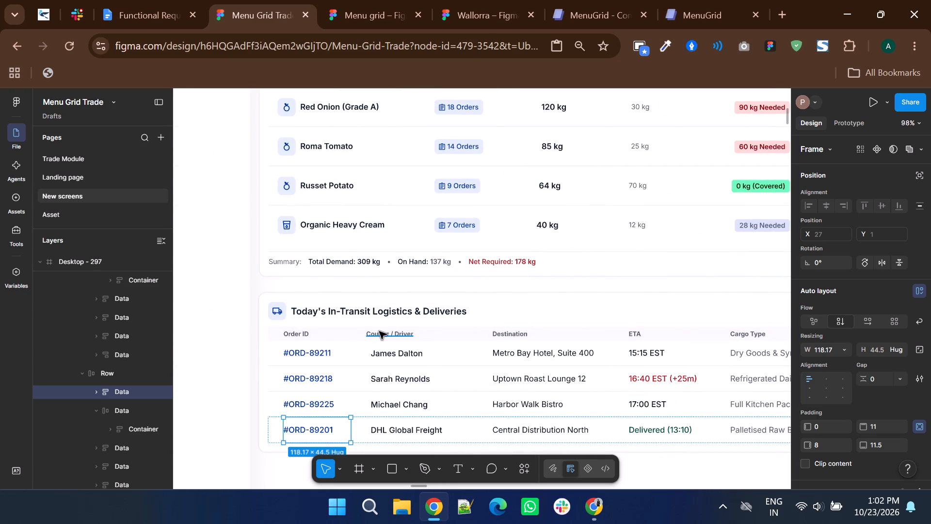
{"action": "type", "text": "Orde"}
{"action": "key", "text": "space"}
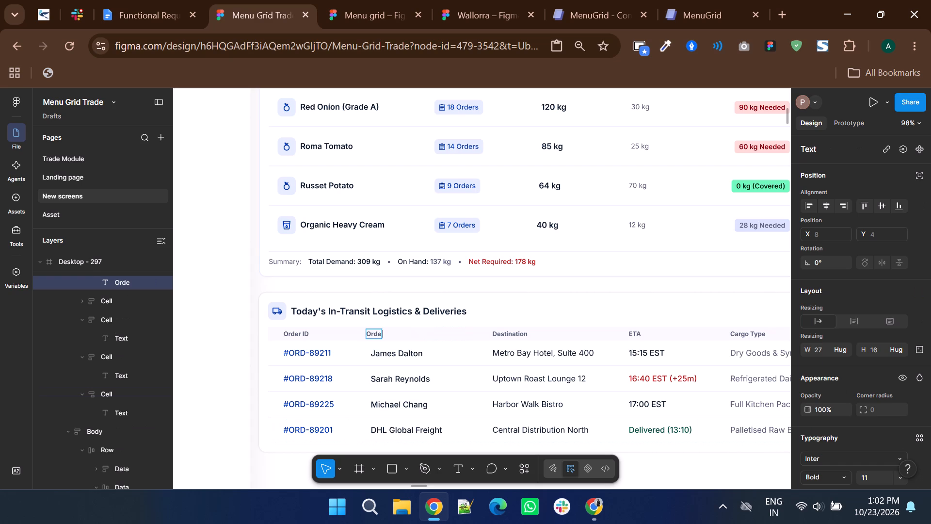
{"action": "key", "text": "BackSpace"}
{"action": "type", "text": "r Id"}
{"action": "key", "text": "BackSpace"}
{"action": "key", "text": "shift+d"}
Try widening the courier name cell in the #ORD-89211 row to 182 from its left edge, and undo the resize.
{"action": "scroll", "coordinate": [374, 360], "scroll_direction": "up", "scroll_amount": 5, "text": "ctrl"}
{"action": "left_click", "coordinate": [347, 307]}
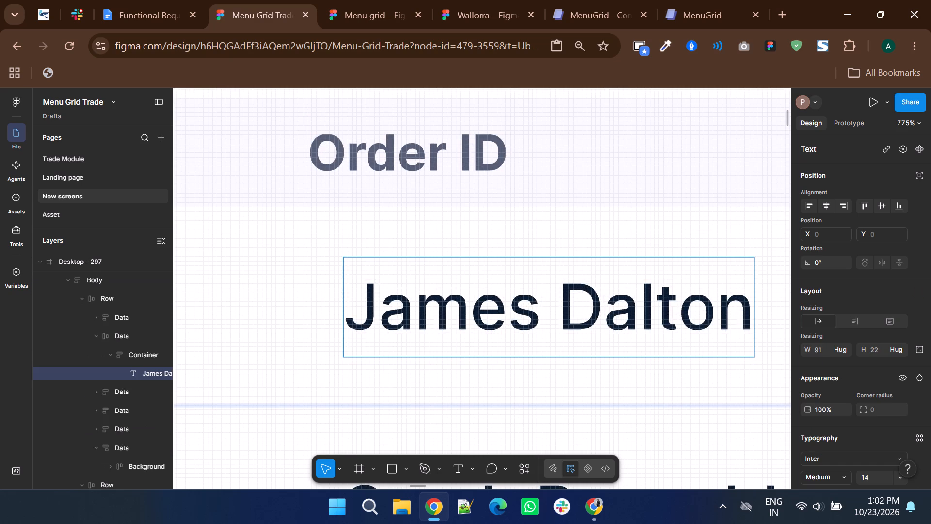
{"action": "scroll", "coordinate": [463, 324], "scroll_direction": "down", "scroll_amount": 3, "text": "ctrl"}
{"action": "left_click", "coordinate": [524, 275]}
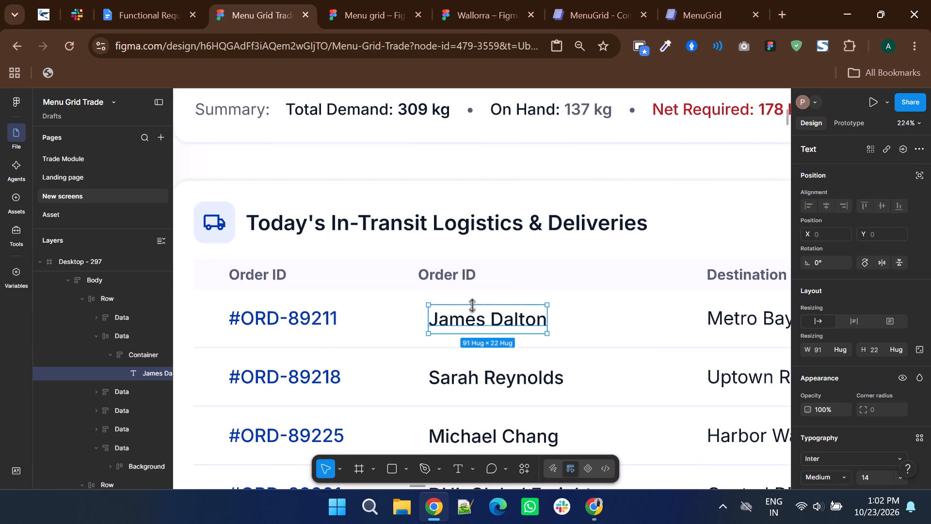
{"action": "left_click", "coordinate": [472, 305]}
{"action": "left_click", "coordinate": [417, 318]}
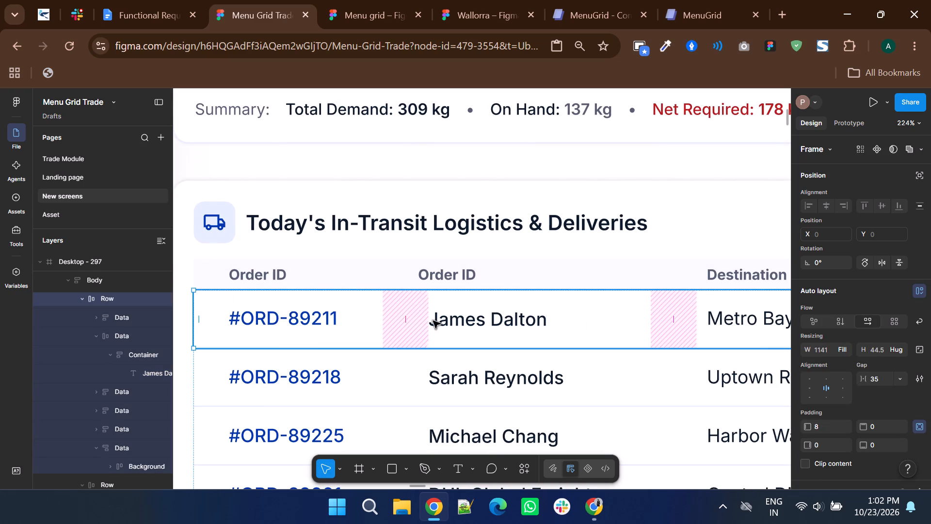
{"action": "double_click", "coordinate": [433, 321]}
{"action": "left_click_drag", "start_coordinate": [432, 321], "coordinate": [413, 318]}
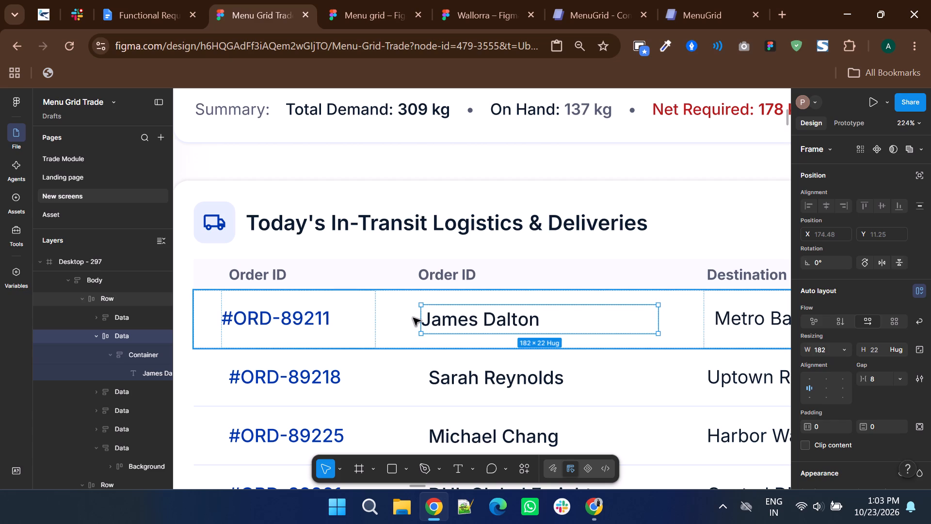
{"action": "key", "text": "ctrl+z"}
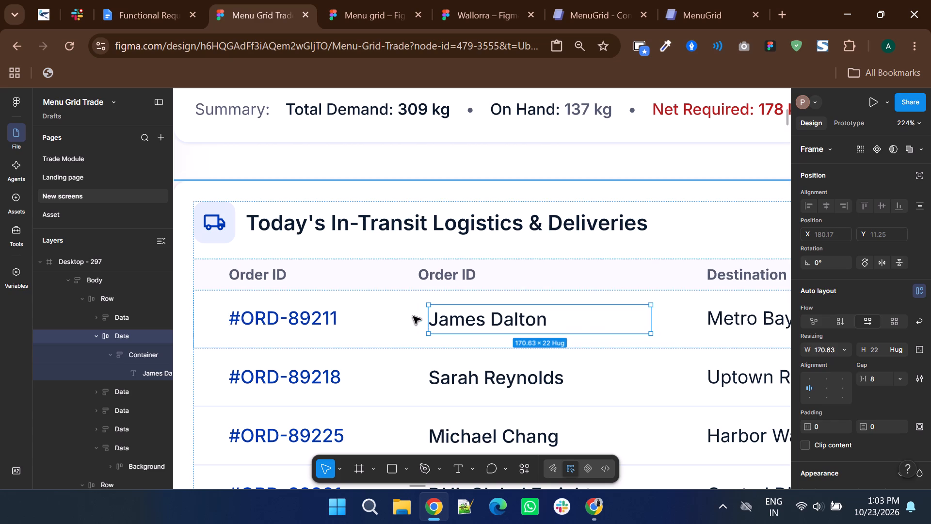
Increase the left padding of the second column's Order ID header cell to 16, aligning it with the courier names.
{"action": "left_click", "coordinate": [410, 271]}
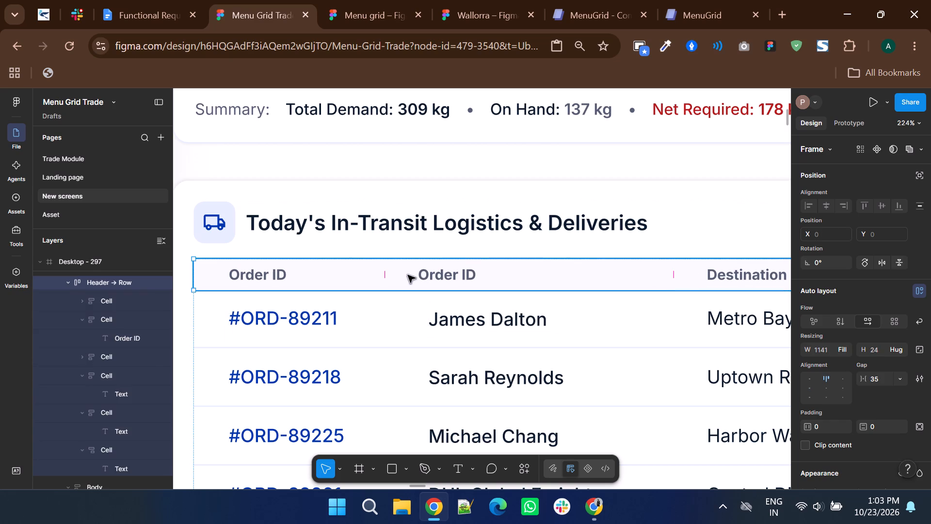
{"action": "double_click", "coordinate": [421, 279]}
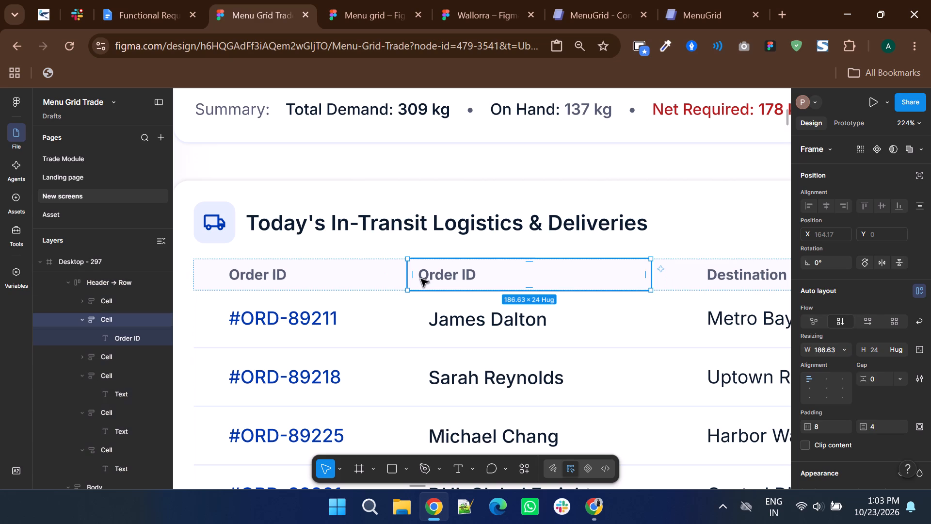
{"action": "left_click_drag", "start_coordinate": [415, 276], "coordinate": [427, 277]}
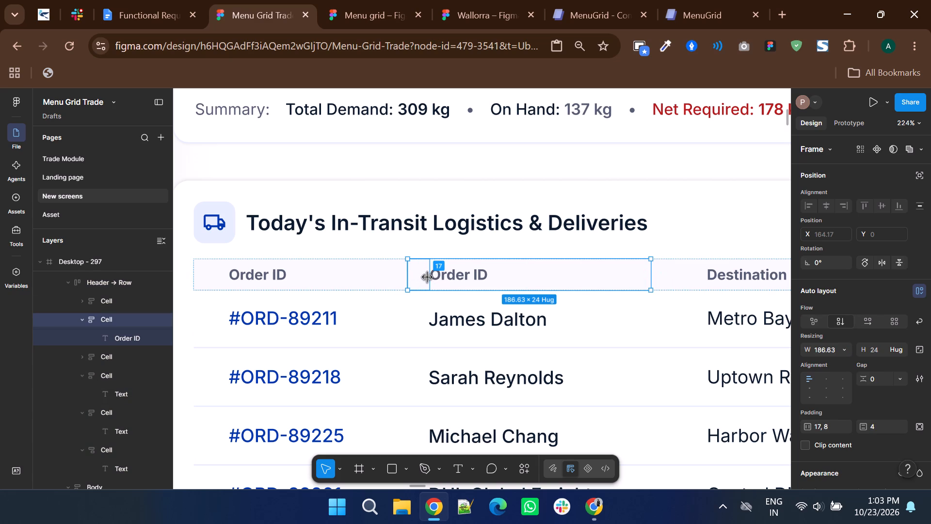
{"action": "left_click_drag", "start_coordinate": [427, 277], "coordinate": [426, 276]}
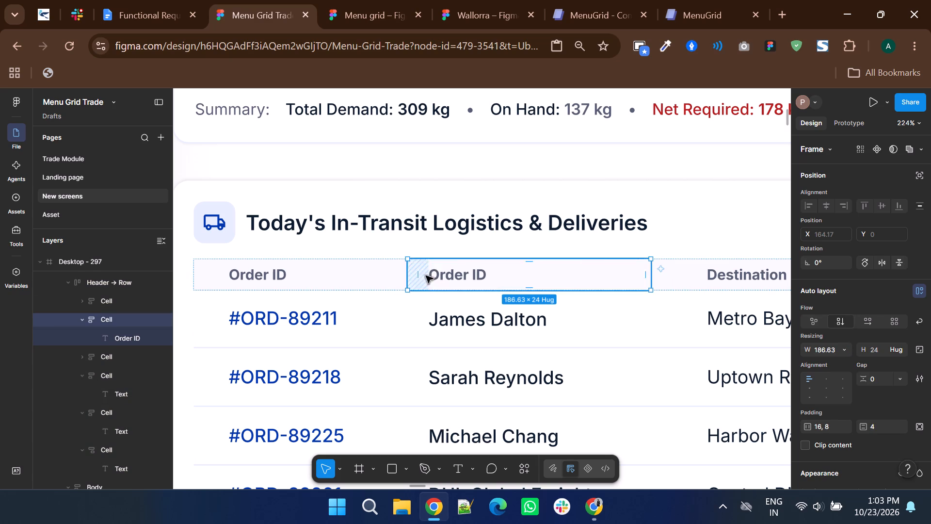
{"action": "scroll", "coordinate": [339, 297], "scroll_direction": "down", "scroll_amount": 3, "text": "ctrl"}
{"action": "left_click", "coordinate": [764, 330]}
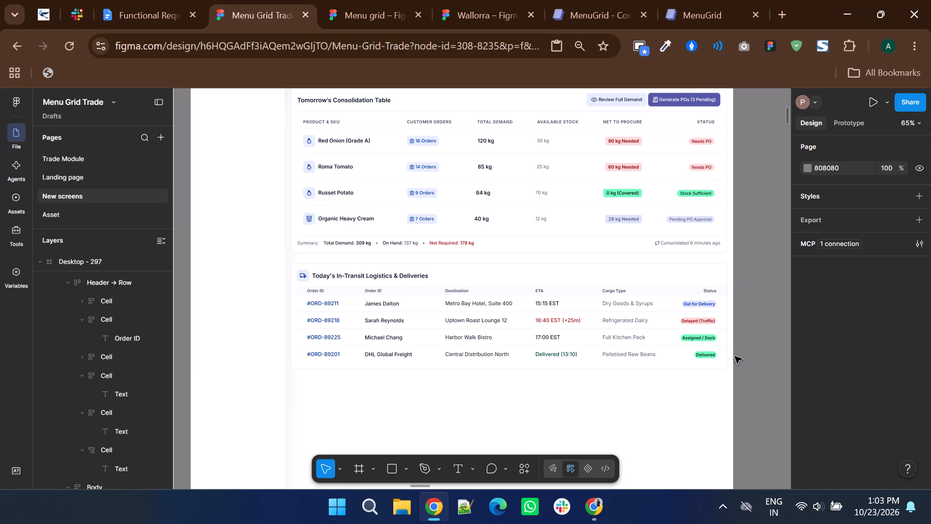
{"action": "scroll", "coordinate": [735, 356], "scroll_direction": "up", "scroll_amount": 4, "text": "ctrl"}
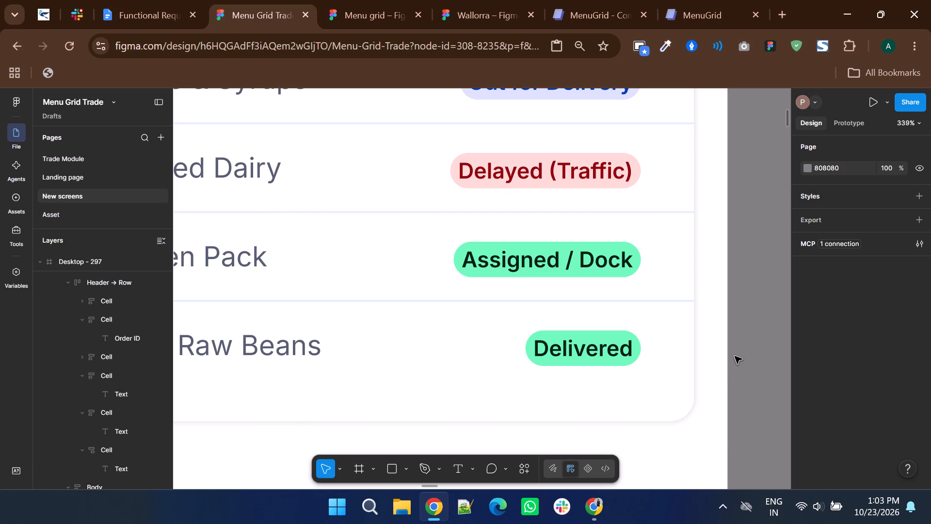
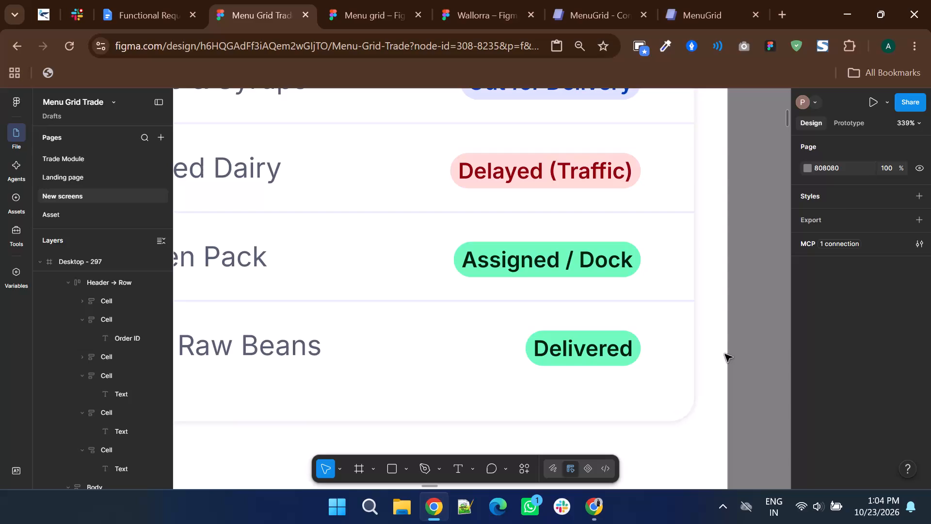
Rename the Destination column header of the in-transit deliveries table as Area.
{"action": "scroll", "coordinate": [606, 379], "scroll_direction": "down", "scroll_amount": 3, "text": "ctrl"}
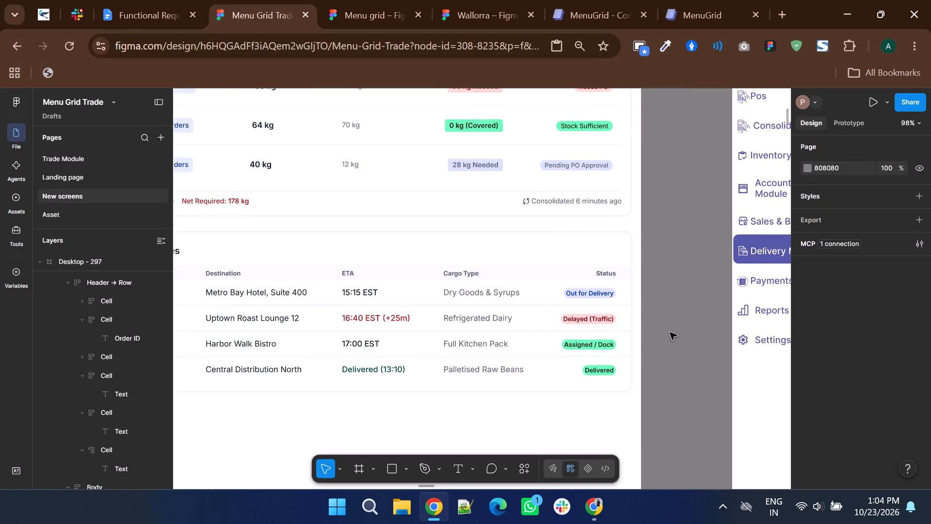
{"action": "scroll", "coordinate": [674, 336], "scroll_direction": "down", "scroll_amount": 2, "text": "ctrl"}
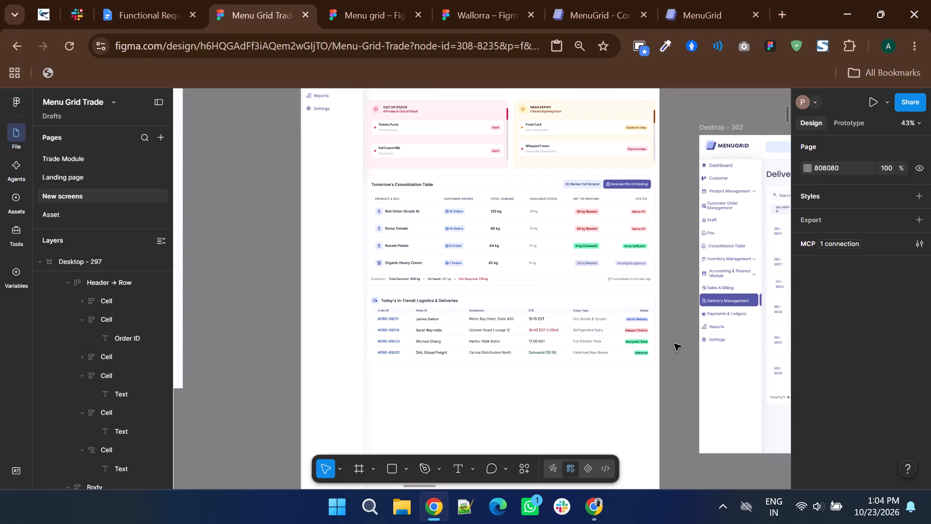
{"action": "scroll", "coordinate": [536, 321], "scroll_direction": "up", "scroll_amount": 2, "text": "ctrl"}
{"action": "scroll", "coordinate": [536, 321], "scroll_direction": "down", "scroll_amount": 2, "text": "shift"}
{"action": "scroll", "coordinate": [495, 366], "scroll_direction": "down", "scroll_amount": 2, "text": "ctrl"}
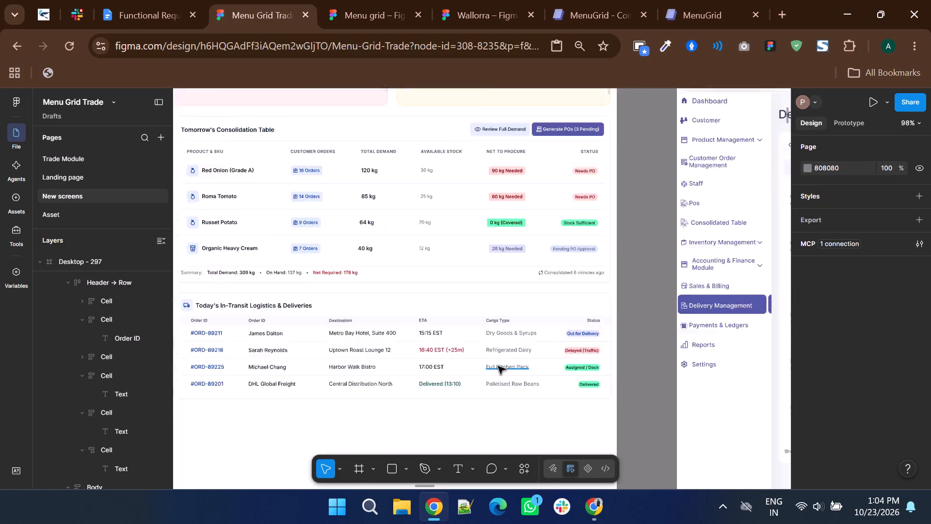
{"action": "scroll", "coordinate": [498, 366], "scroll_direction": "down", "scroll_amount": 2, "text": "shift"}
{"action": "scroll", "coordinate": [498, 366], "scroll_direction": "up", "scroll_amount": 3, "text": "shift"}
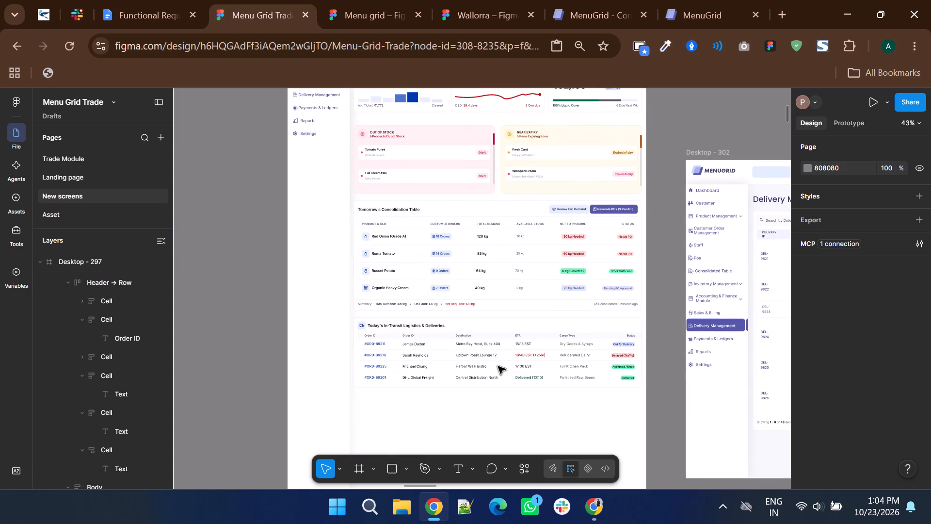
{"action": "scroll", "coordinate": [462, 343], "scroll_direction": "up", "scroll_amount": 3, "text": "ctrl"}
{"action": "double_click", "coordinate": [466, 321], "text": "ctrl"}
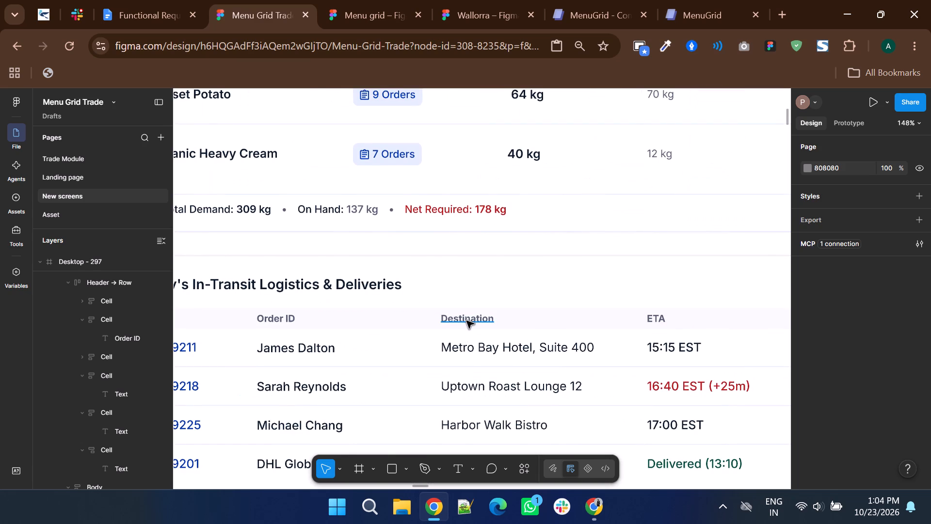
{"action": "double_click", "coordinate": [466, 321]}
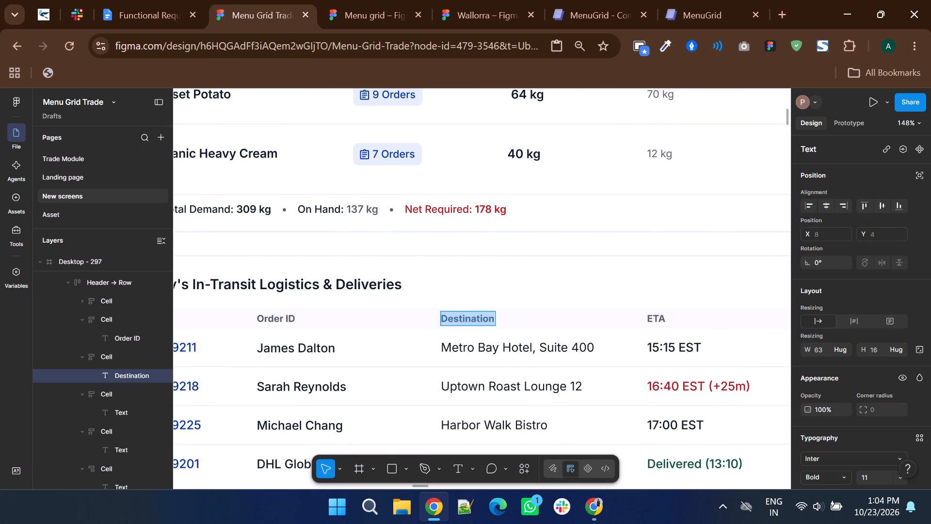
{"action": "type", "text": "Area"}
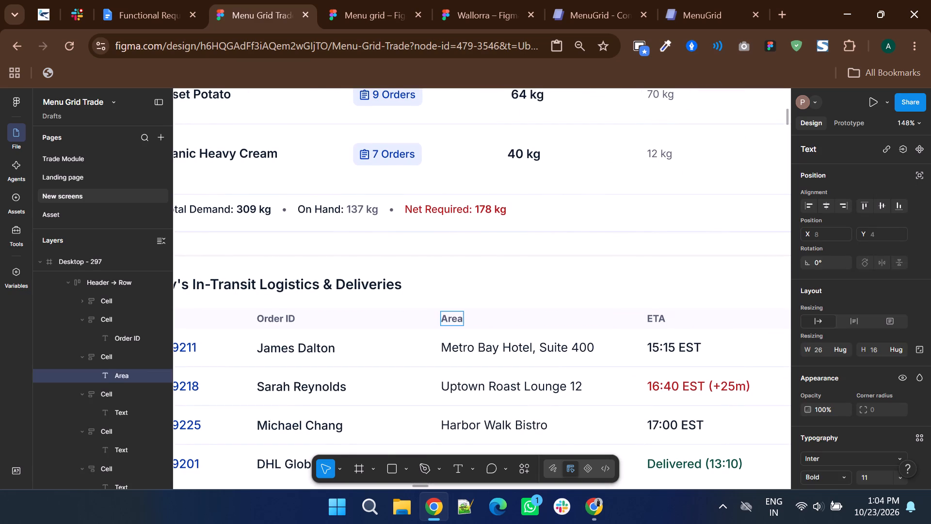
{"action": "scroll", "coordinate": [466, 321], "scroll_direction": "down", "scroll_amount": 3, "text": "ctrl"}
{"action": "double_click", "coordinate": [653, 368]}
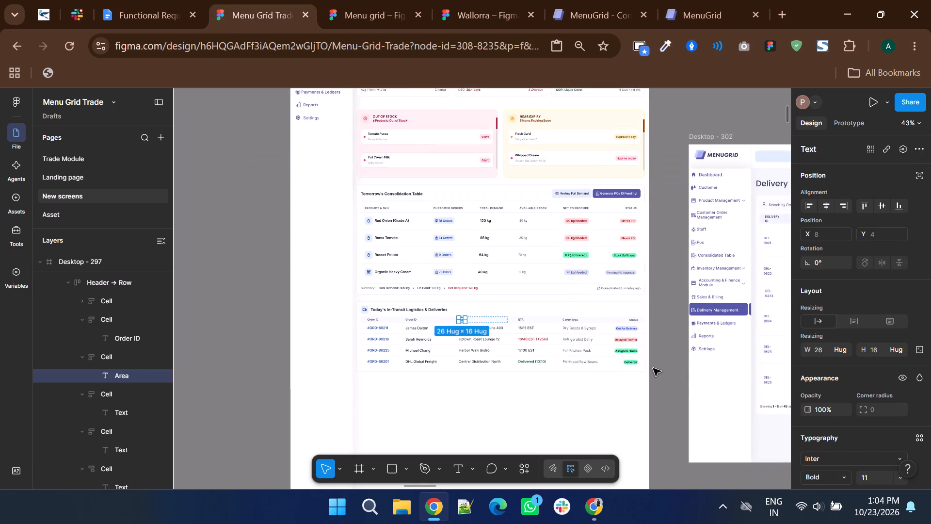
Rename the ETA column header of the in-transit deliveries table as Date, following the Delivery Management table.
{"action": "scroll", "coordinate": [653, 368], "scroll_direction": "down", "scroll_amount": 4, "text": "shift"}
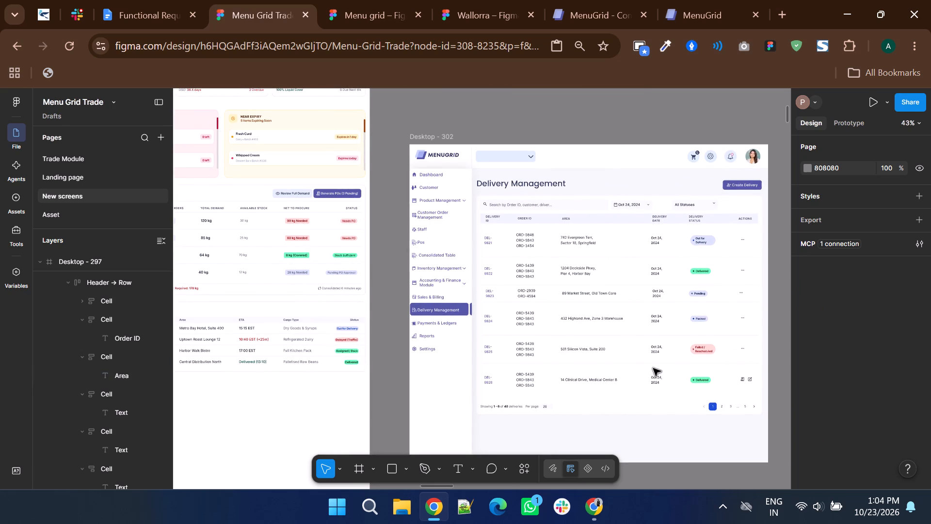
{"action": "scroll", "coordinate": [653, 368], "scroll_direction": "up", "scroll_amount": 3, "text": "shift"}
{"action": "scroll", "coordinate": [433, 330], "scroll_direction": "up", "scroll_amount": 2, "text": "ctrl"}
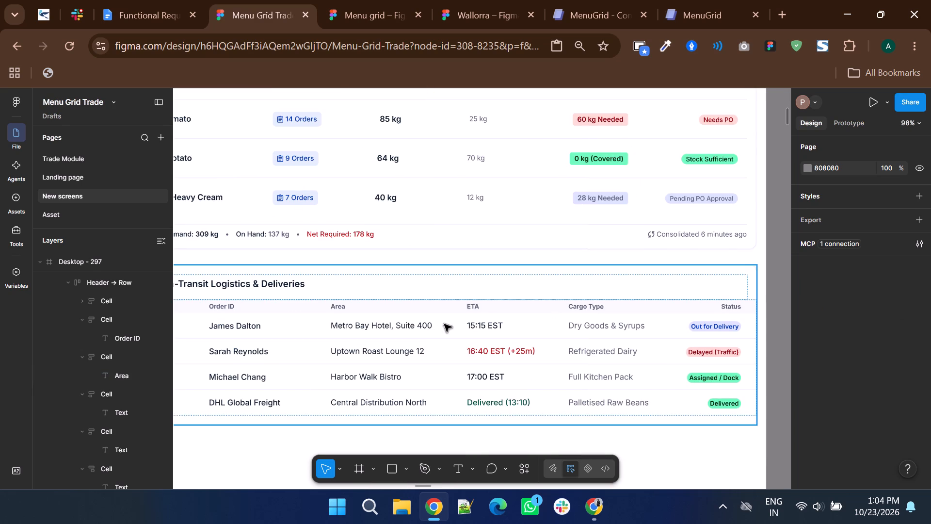
{"action": "double_click", "coordinate": [467, 307], "text": "ctrl"}
{"action": "scroll", "coordinate": [467, 307], "scroll_direction": "up", "scroll_amount": 4, "text": "ctrl"}
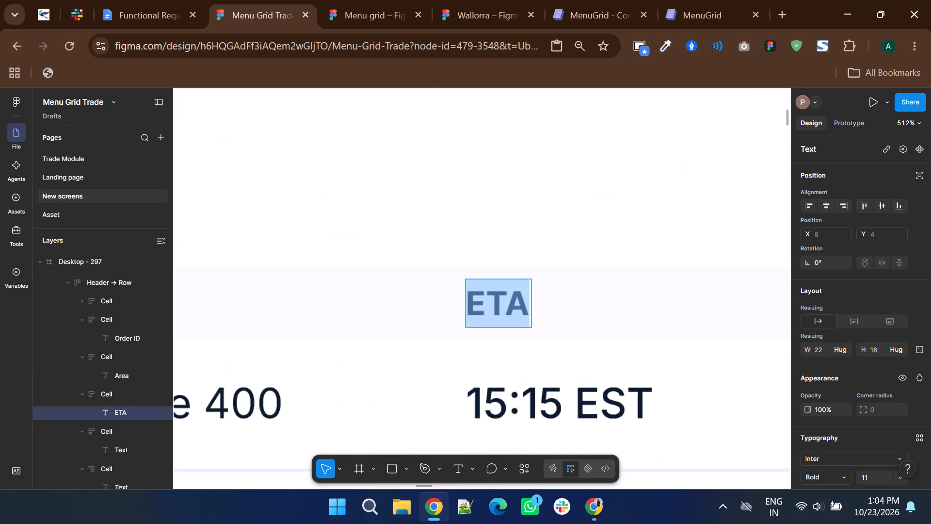
{"action": "left_click", "coordinate": [467, 307]}
{"action": "key", "text": "shift+d"}
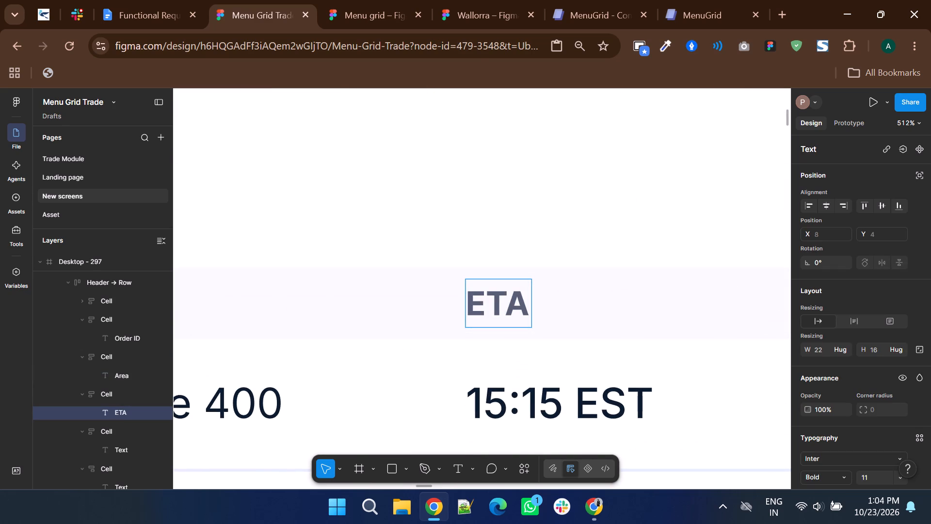
{"action": "key", "text": "Right"}
{"action": "key", "text": "Right"}
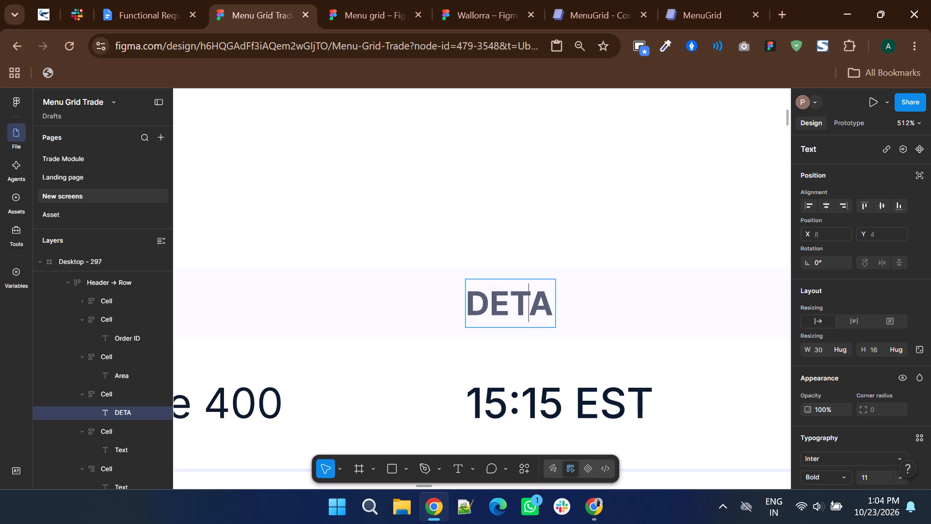
{"action": "key", "text": "Right"}
{"action": "key", "text": "BackSpace"}
{"action": "key", "text": "BackSpace"}
{"action": "key", "text": "BackSpace"}
{"action": "type", "text": "Ate"}
{"action": "key", "text": "BackSpace"}
{"action": "key", "text": "BackSpace"}
{"action": "key", "text": "BackSpace"}
{"action": "type", "text": "ate"}
Set the letter case of both Order ID headers in the in-transit deliveries table to uppercase.
{"action": "scroll", "coordinate": [576, 327], "scroll_direction": "down", "scroll_amount": 6, "text": "ctrl"}
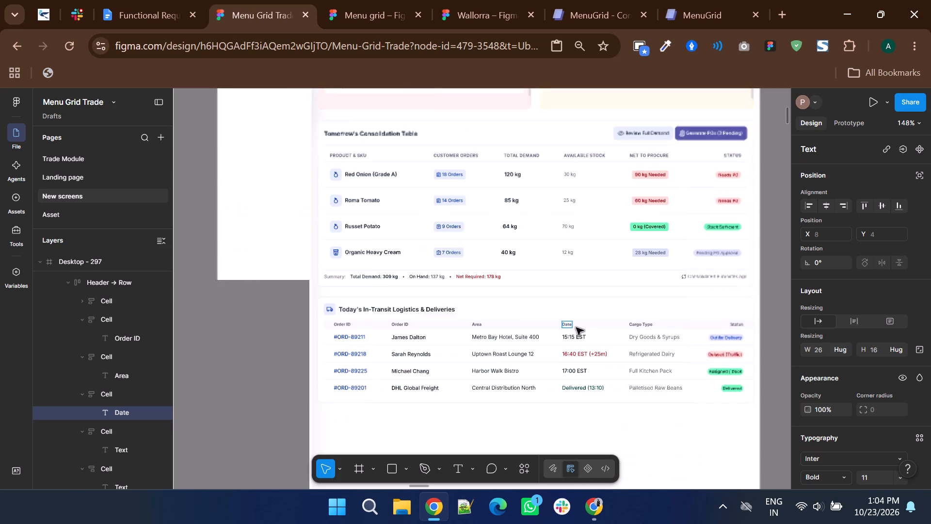
{"action": "scroll", "coordinate": [576, 327], "scroll_direction": "down", "scroll_amount": 8, "text": "ctrl"}
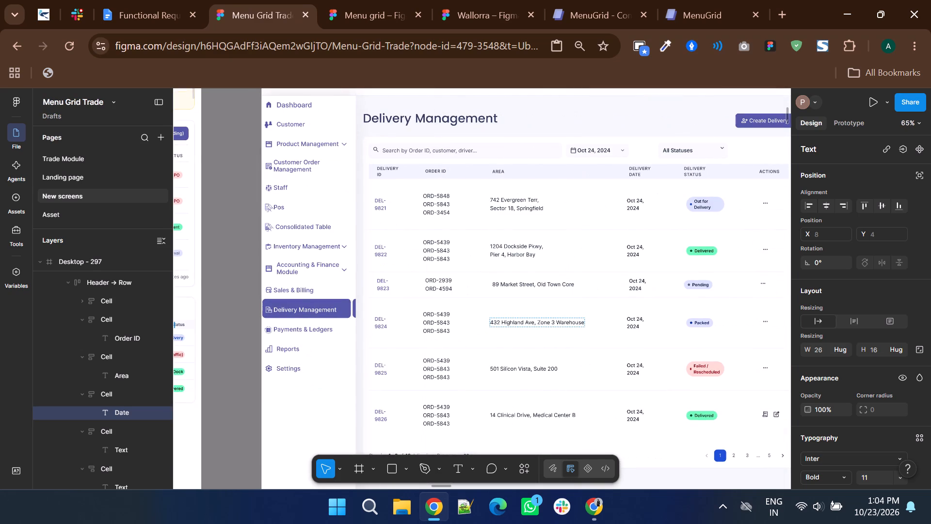
{"action": "scroll", "coordinate": [576, 327], "scroll_direction": "up", "scroll_amount": 4, "text": "shift"}
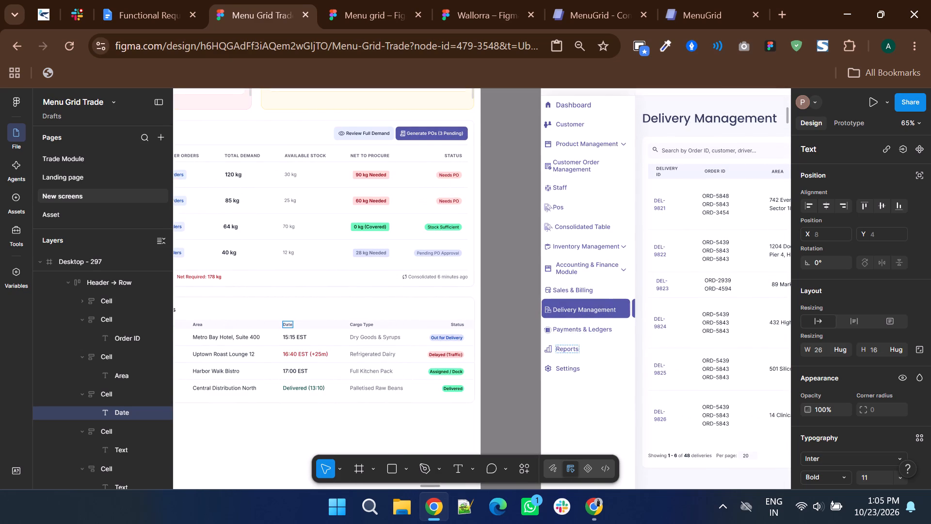
{"action": "scroll", "coordinate": [530, 377], "scroll_direction": "up", "scroll_amount": 3, "text": "shift"}
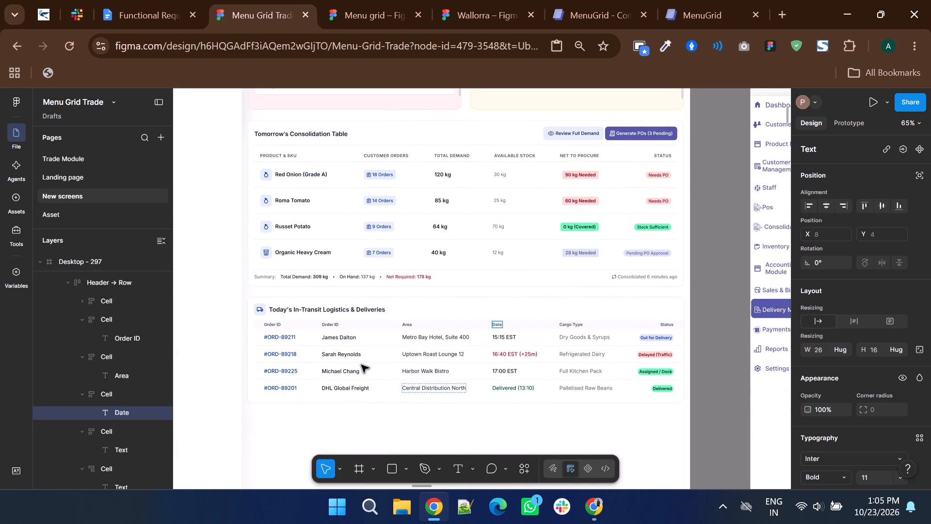
{"action": "scroll", "coordinate": [272, 325], "scroll_direction": "up", "scroll_amount": 5, "text": "ctrl"}
{"action": "triple_click", "coordinate": [272, 325]}
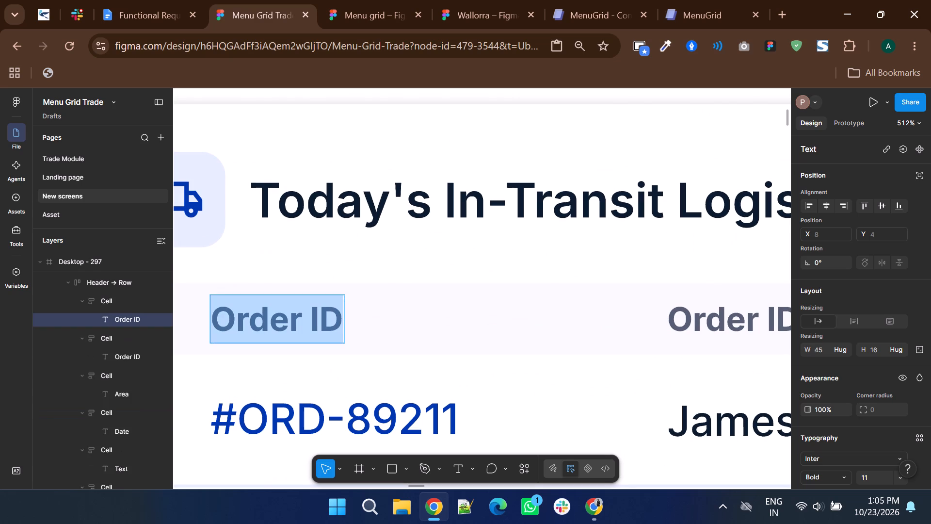
{"action": "scroll", "coordinate": [917, 381], "scroll_direction": "down", "scroll_amount": 2}
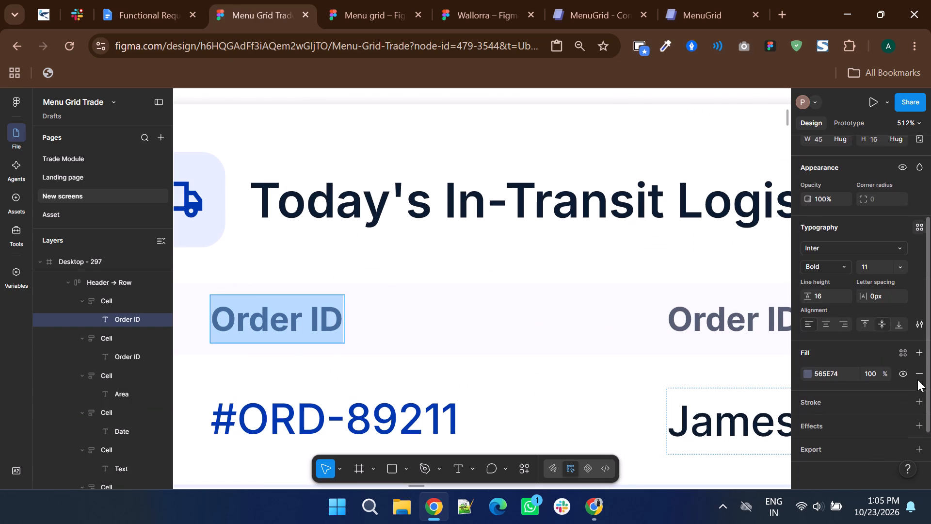
{"action": "scroll", "coordinate": [917, 379], "scroll_direction": "down", "scroll_amount": 1}
{"action": "left_click", "coordinate": [920, 320]}
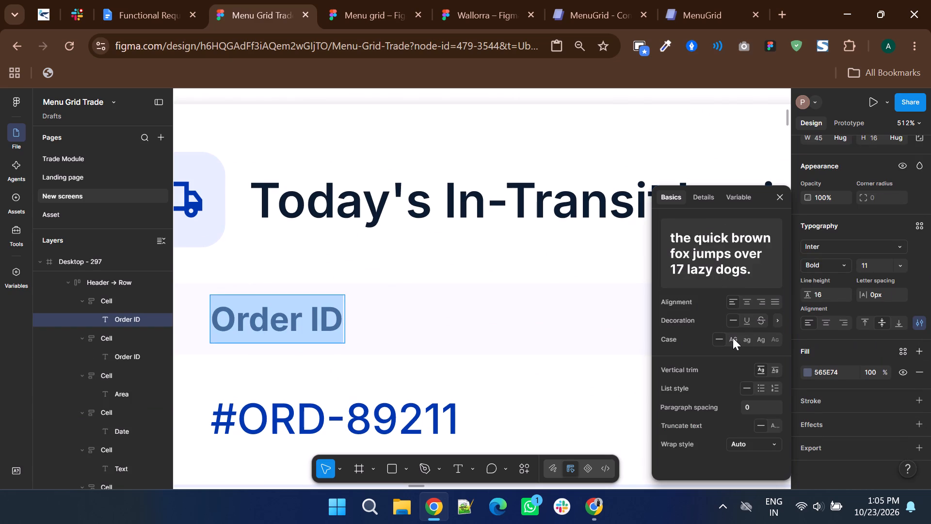
{"action": "left_click", "coordinate": [733, 338]}
{"action": "scroll", "coordinate": [386, 321], "scroll_direction": "down", "scroll_amount": 4, "text": "shift"}
{"action": "double_click", "coordinate": [457, 327]}
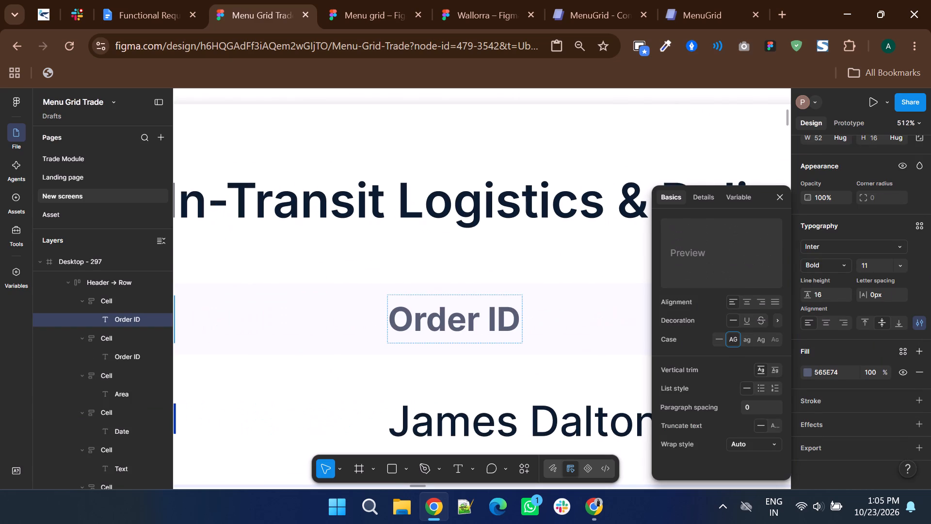
{"action": "double_click", "coordinate": [457, 327]}
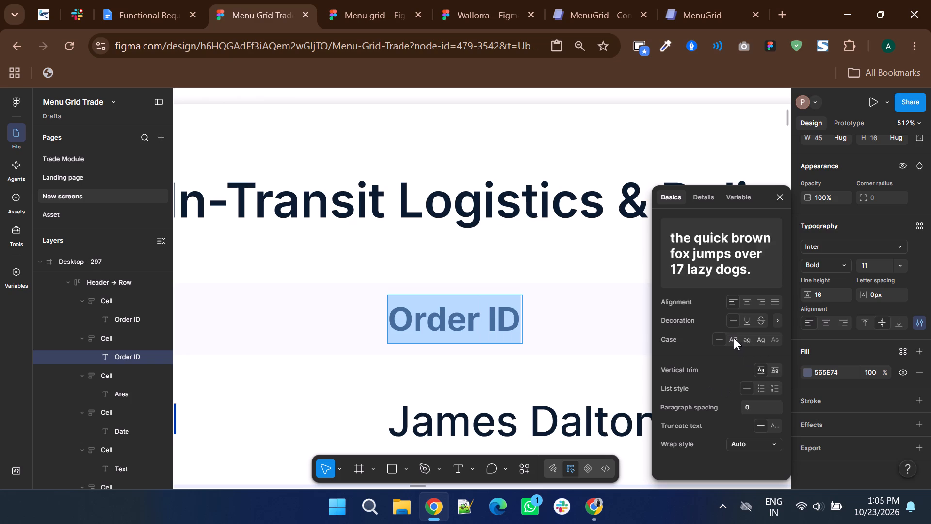
{"action": "left_click", "coordinate": [731, 338]}
Set the letter case of the Area and Date headers in the in-transit deliveries table to uppercase.
{"action": "scroll", "coordinate": [381, 321], "scroll_direction": "down", "scroll_amount": 10, "text": "shift"}
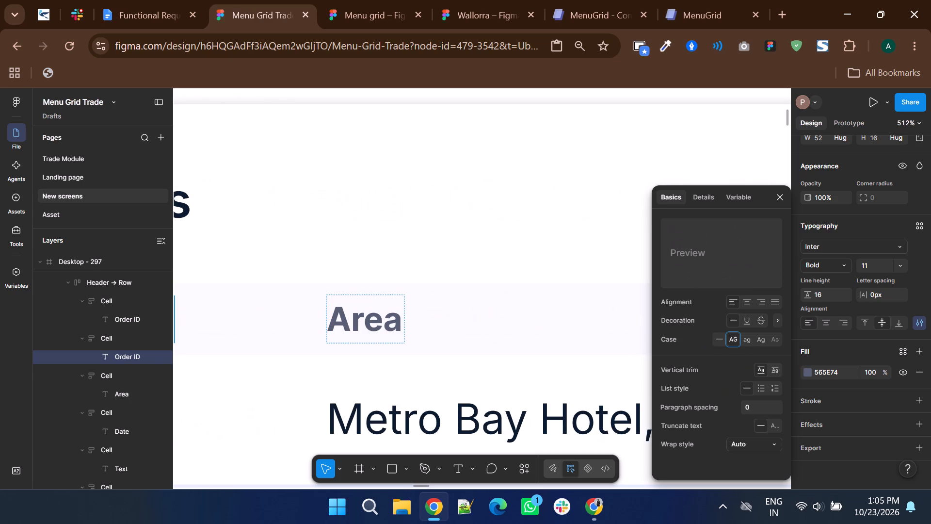
{"action": "double_click", "coordinate": [359, 321]}
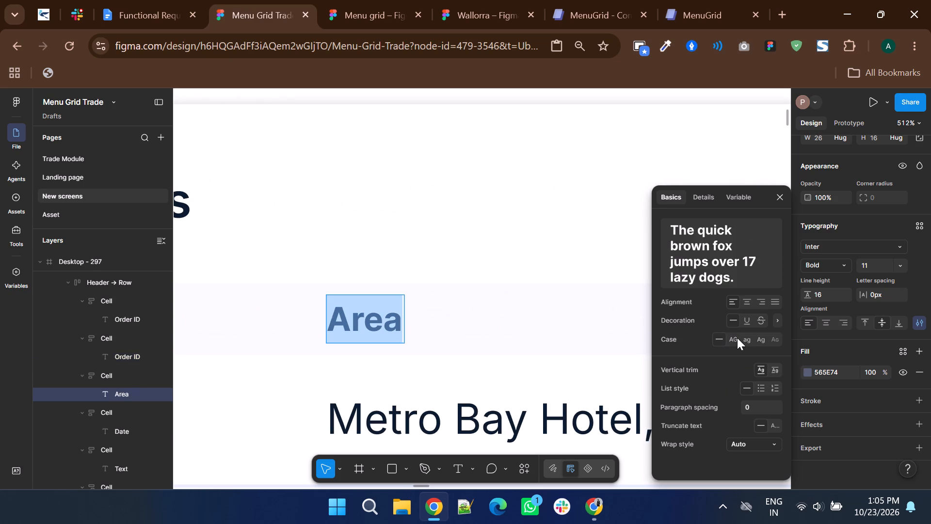
{"action": "left_click", "coordinate": [737, 338]}
{"action": "scroll", "coordinate": [417, 337], "scroll_direction": "down", "scroll_amount": 11, "text": "shift"}
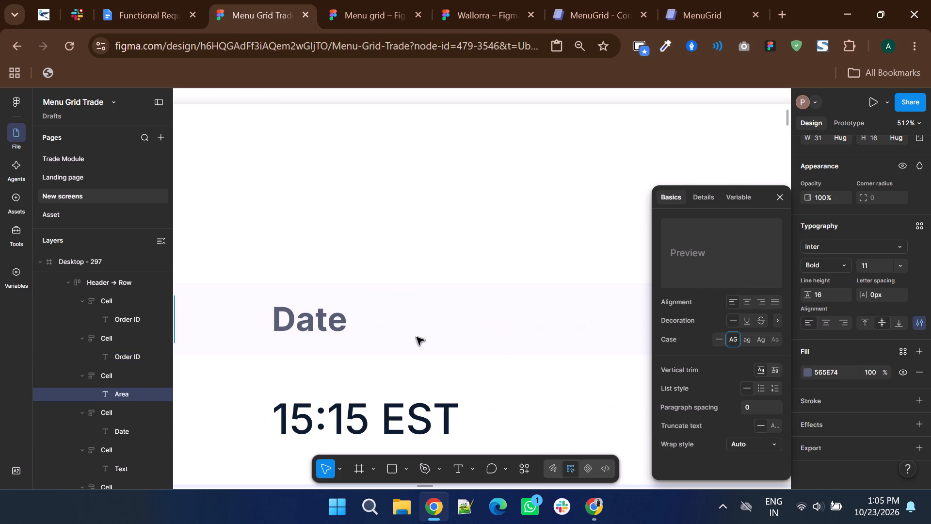
{"action": "scroll", "coordinate": [315, 335], "scroll_direction": "up", "scroll_amount": 2, "text": "shift"}
{"action": "double_click", "coordinate": [432, 322]}
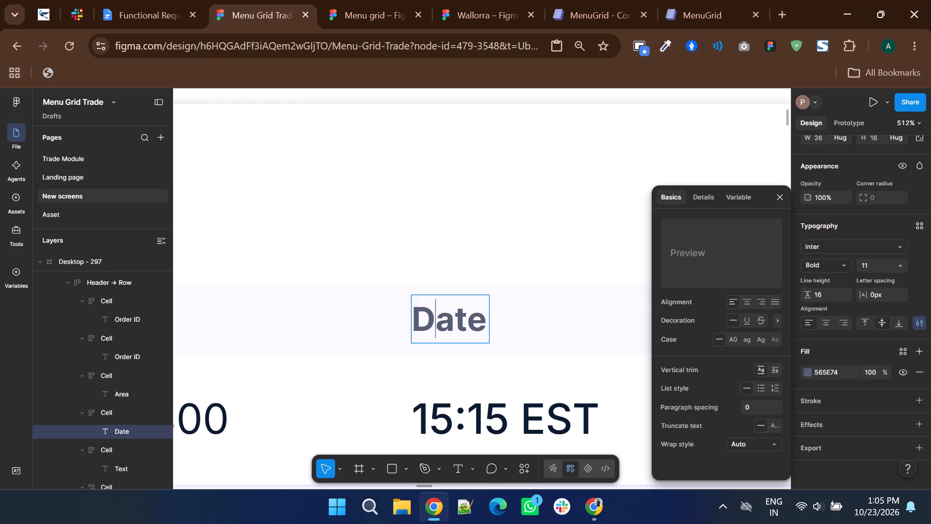
{"action": "left_click", "coordinate": [735, 338]}
Set the letter case of the Cargo Type and Status headers in the in-transit deliveries table to uppercase.
{"action": "scroll", "coordinate": [467, 351], "scroll_direction": "down", "scroll_amount": 9, "text": "shift"}
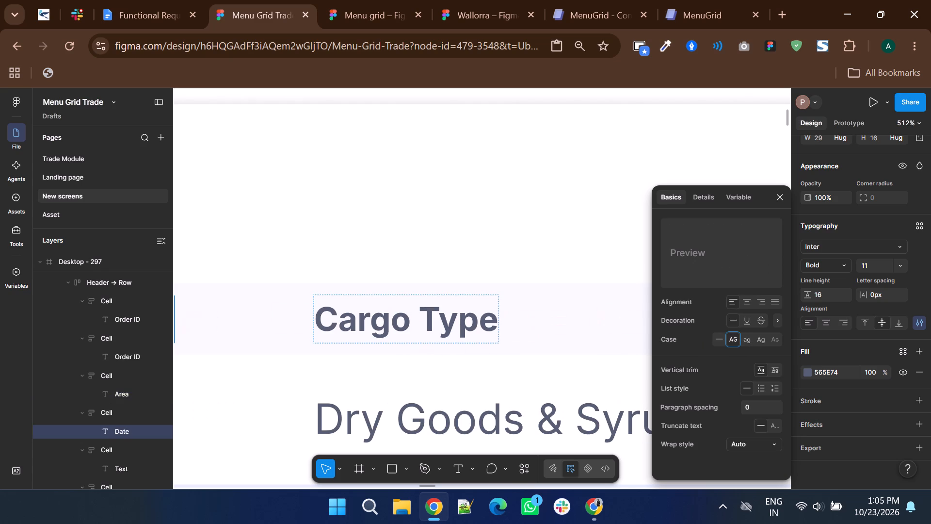
{"action": "double_click", "coordinate": [401, 331]}
{"action": "triple_click", "coordinate": [401, 331]}
{"action": "left_click", "coordinate": [401, 331]}
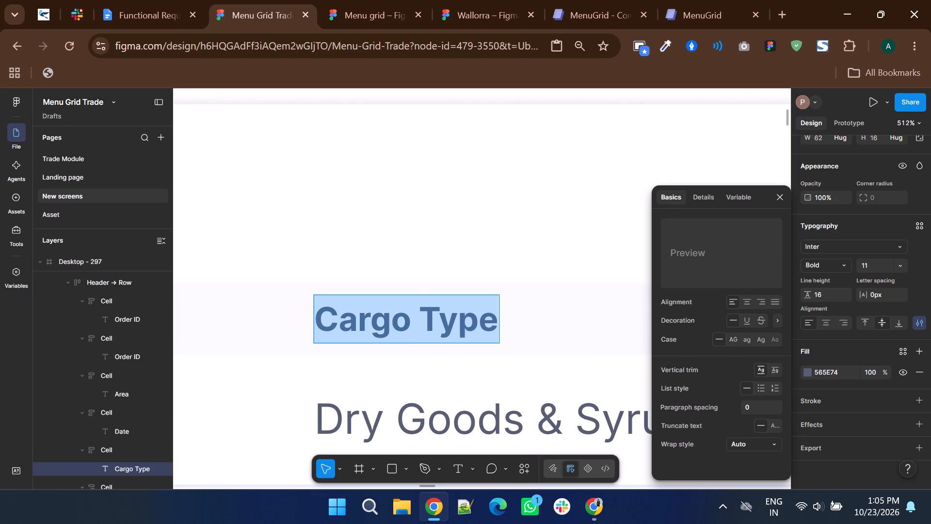
{"action": "left_click", "coordinate": [736, 340]}
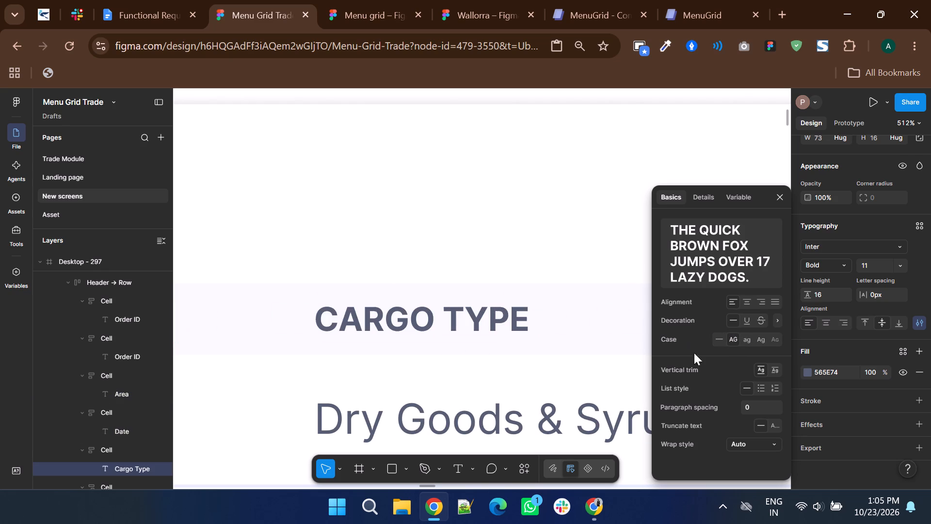
{"action": "scroll", "coordinate": [413, 333], "scroll_direction": "down", "scroll_amount": 2, "text": "ctrl"}
{"action": "scroll", "coordinate": [413, 333], "scroll_direction": "down", "scroll_amount": 4, "text": "shift"}
{"action": "triple_click", "coordinate": [469, 326]}
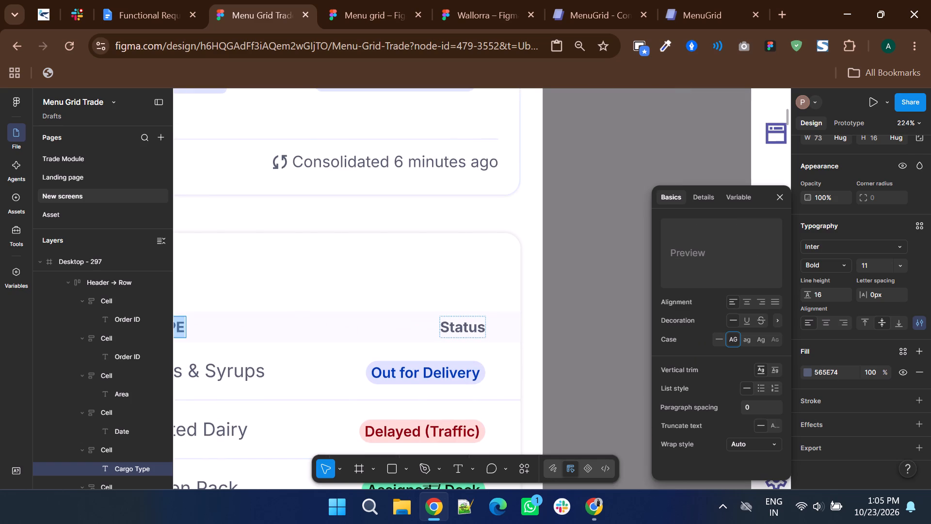
{"action": "left_click", "coordinate": [738, 339]}
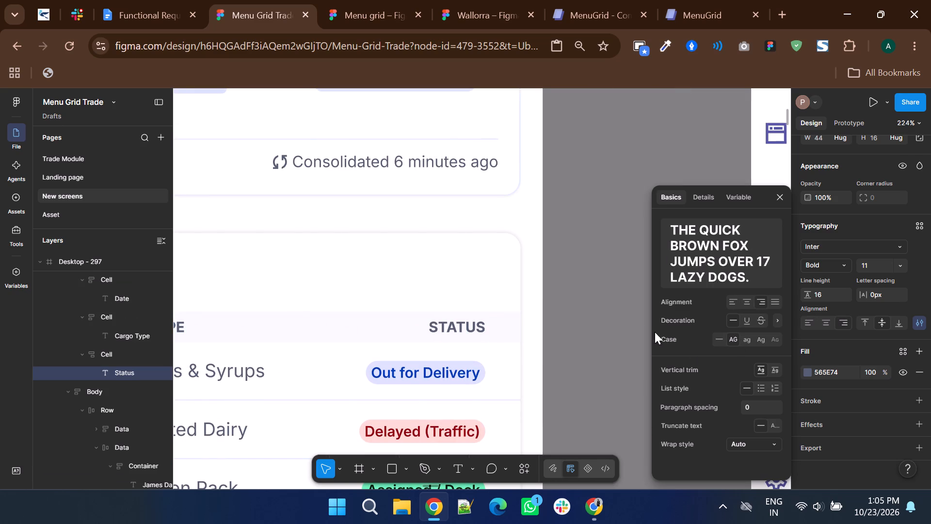
{"action": "double_click", "coordinate": [633, 313]}
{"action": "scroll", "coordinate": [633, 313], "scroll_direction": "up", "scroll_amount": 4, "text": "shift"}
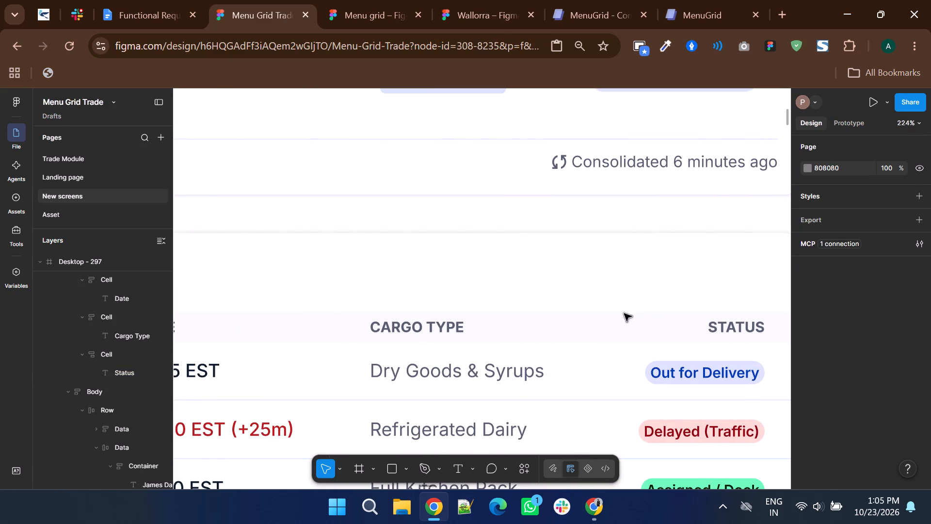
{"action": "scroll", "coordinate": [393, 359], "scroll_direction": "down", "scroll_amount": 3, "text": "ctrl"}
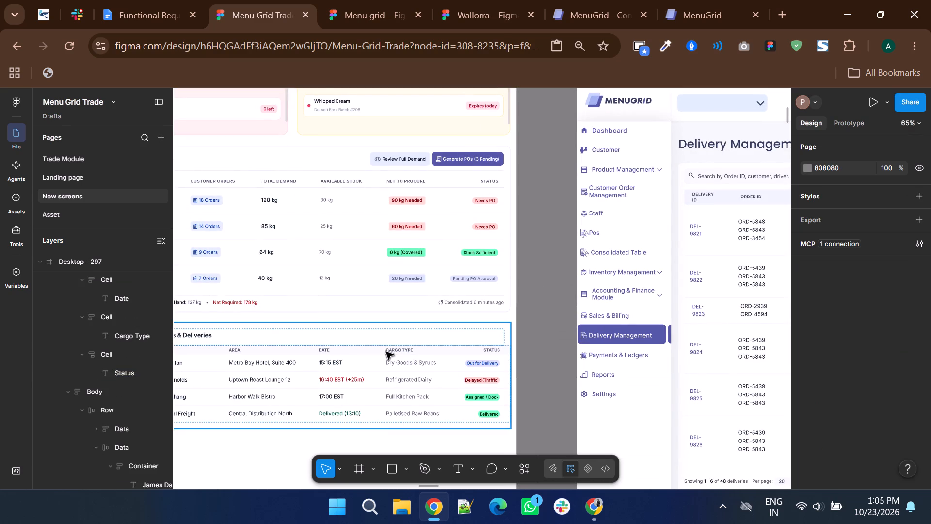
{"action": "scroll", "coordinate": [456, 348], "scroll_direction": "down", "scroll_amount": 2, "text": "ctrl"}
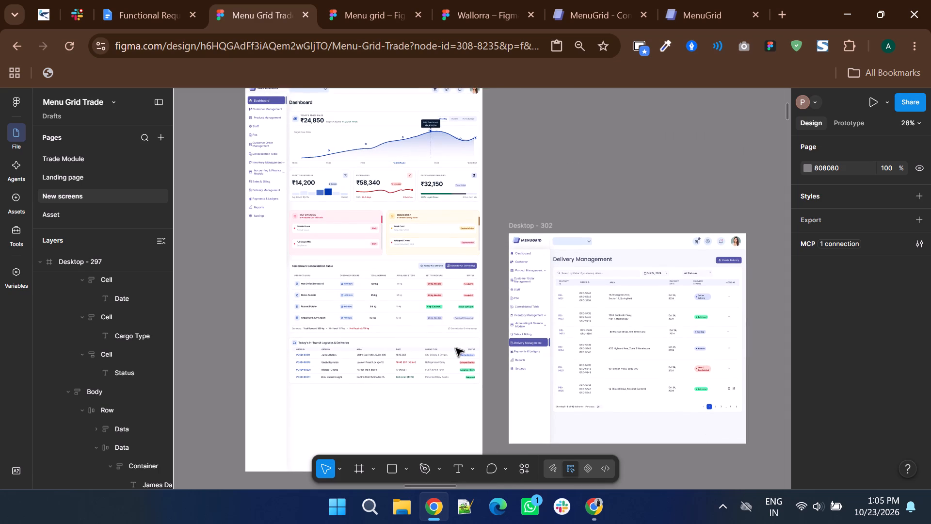
Rename the Status column header of the in-transit deliveries table as Delivery Status, following the Delivery Management table.
{"action": "scroll", "coordinate": [726, 279], "scroll_direction": "up", "scroll_amount": 3, "text": "ctrl"}
{"action": "scroll", "coordinate": [721, 279], "scroll_direction": "down", "scroll_amount": 2, "text": "ctrl"}
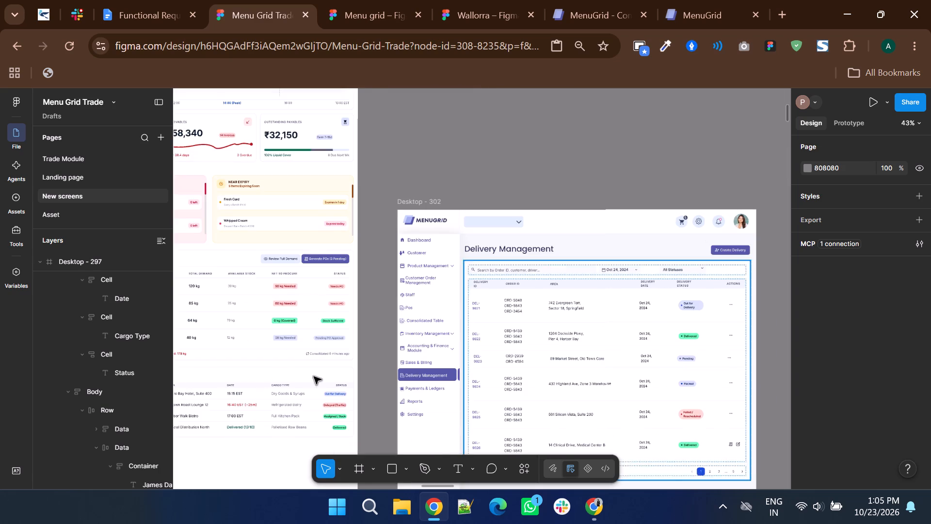
{"action": "scroll", "coordinate": [304, 388], "scroll_direction": "up", "scroll_amount": 4, "text": "ctrl"}
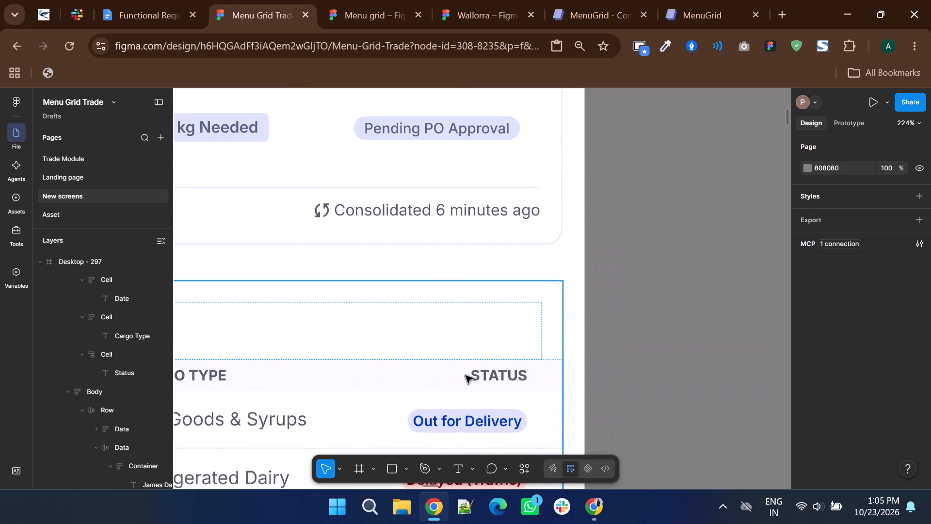
{"action": "double_click", "coordinate": [469, 375], "text": "ctrl"}
{"action": "double_click", "coordinate": [480, 380]}
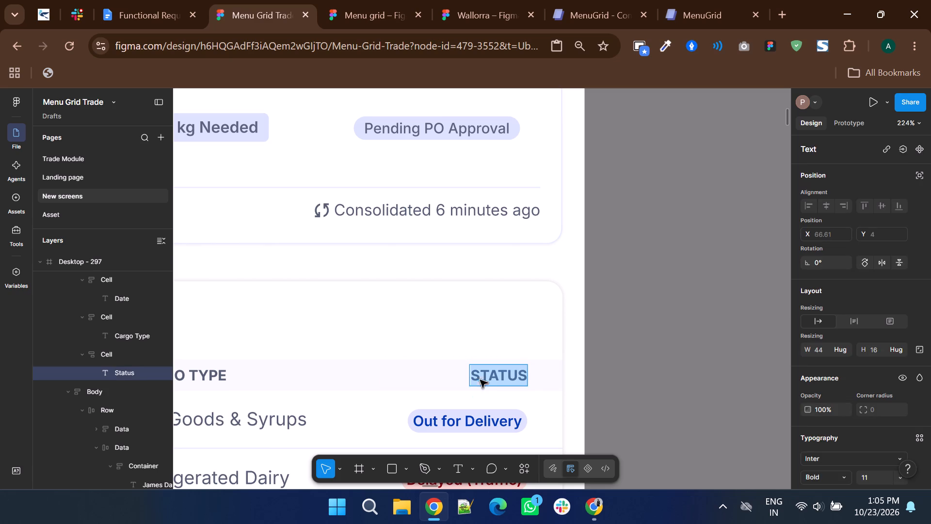
{"action": "left_click", "coordinate": [473, 378]}
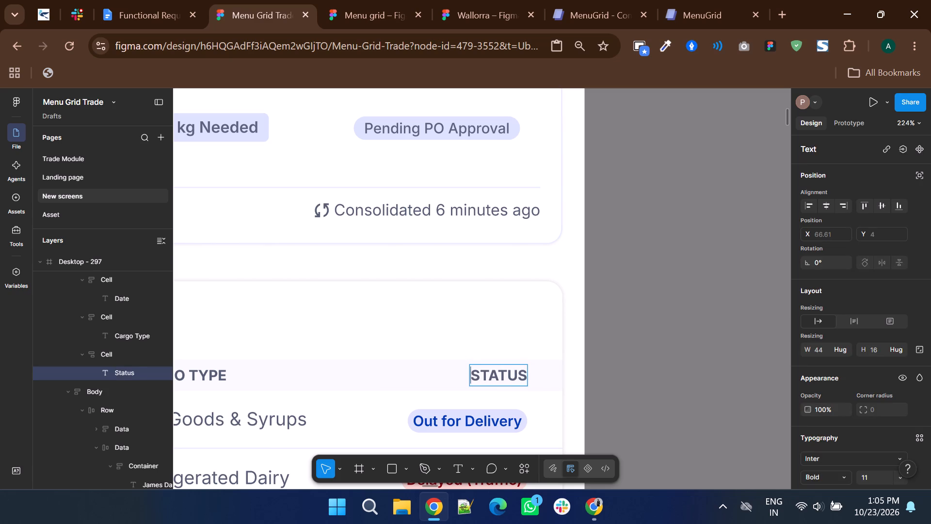
{"action": "type", "text": "De"}
{"action": "key", "text": "BackSpace"}
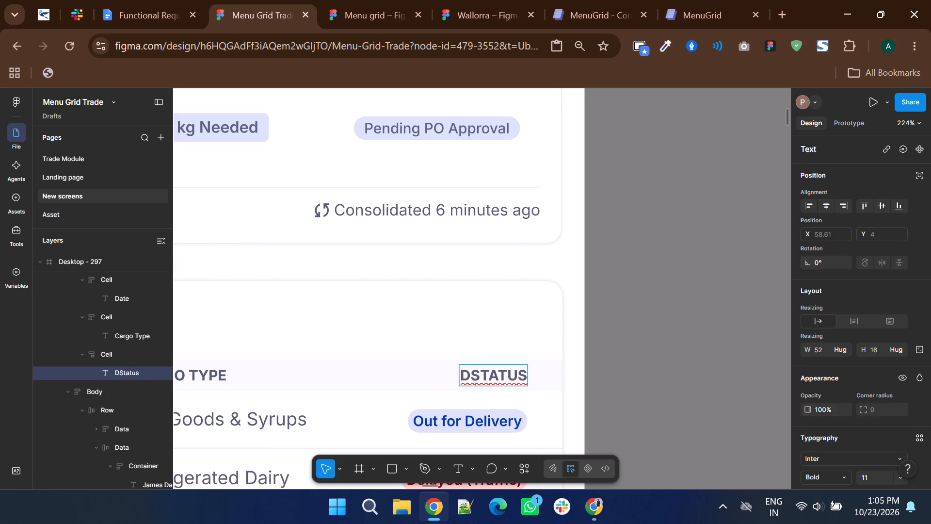
{"action": "key", "text": "e"}
{"action": "type", "text": "livery"}
{"action": "key", "text": "space"}
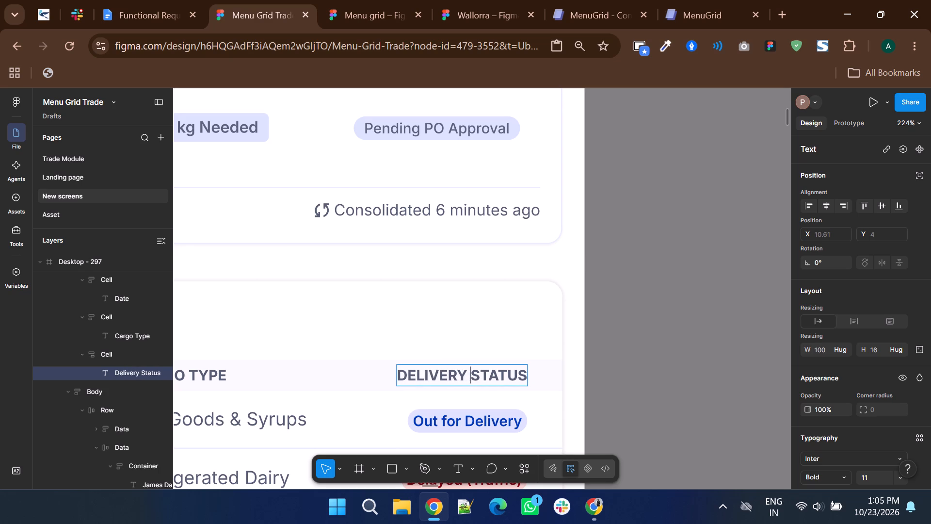
{"action": "double_click", "coordinate": [608, 343]}
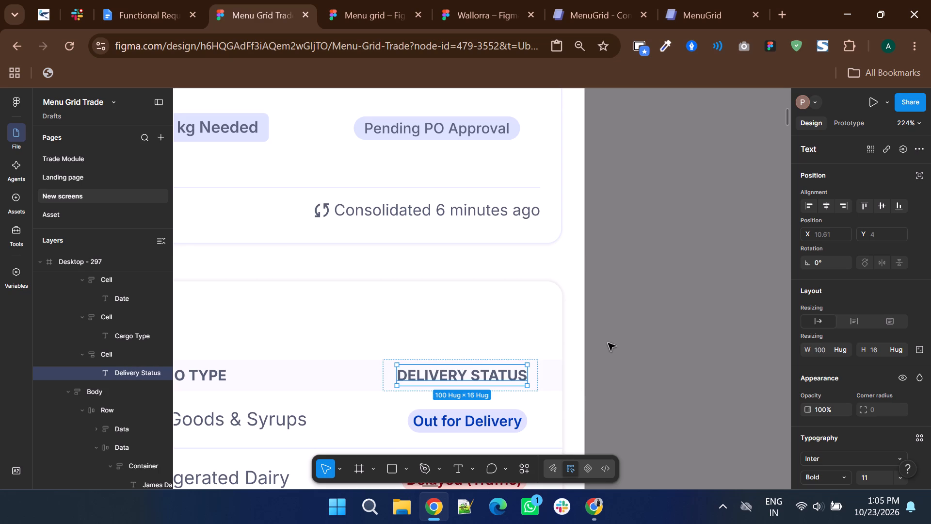
Rename the Cargo Type column header of the in-transit deliveries table as Action.
{"action": "scroll", "coordinate": [652, 295], "scroll_direction": "down", "scroll_amount": 2, "text": "ctrl"}
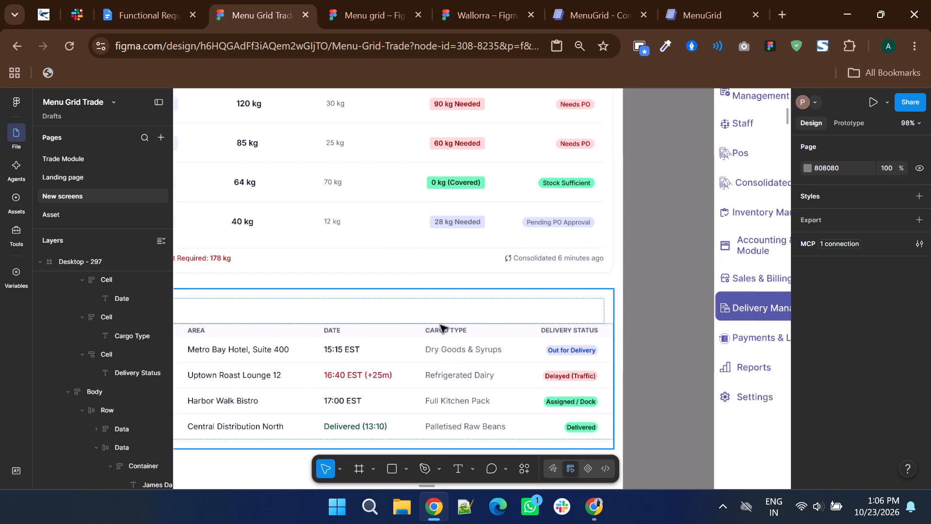
{"action": "double_click", "coordinate": [437, 333], "text": "ctrl"}
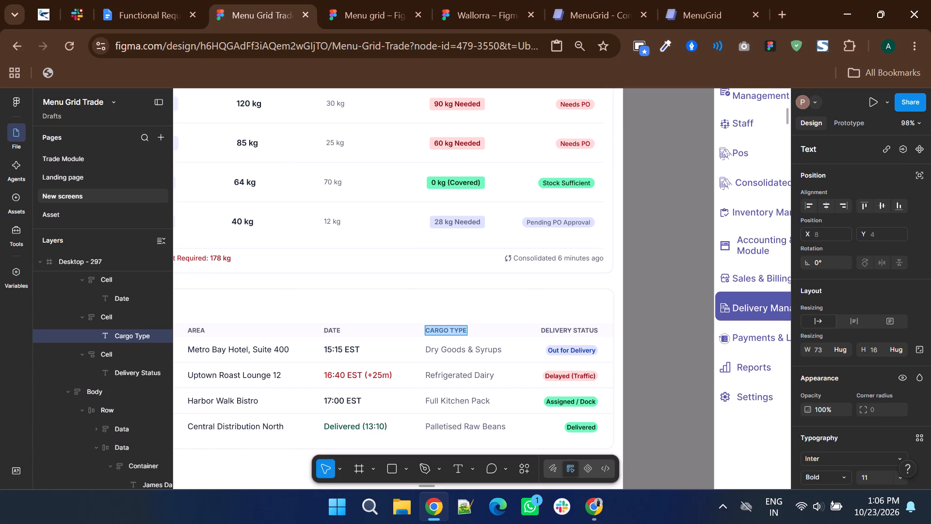
{"action": "type", "text": "action"}
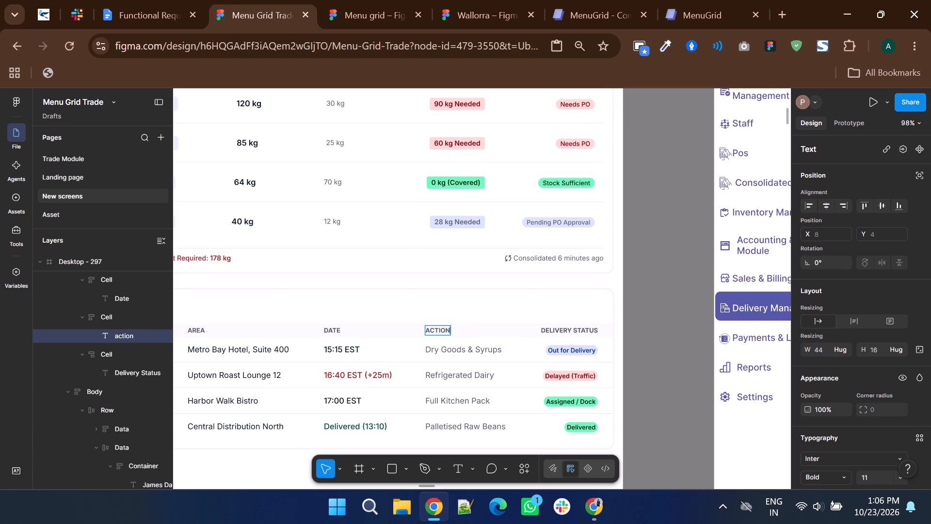
{"action": "double_click", "coordinate": [642, 340]}
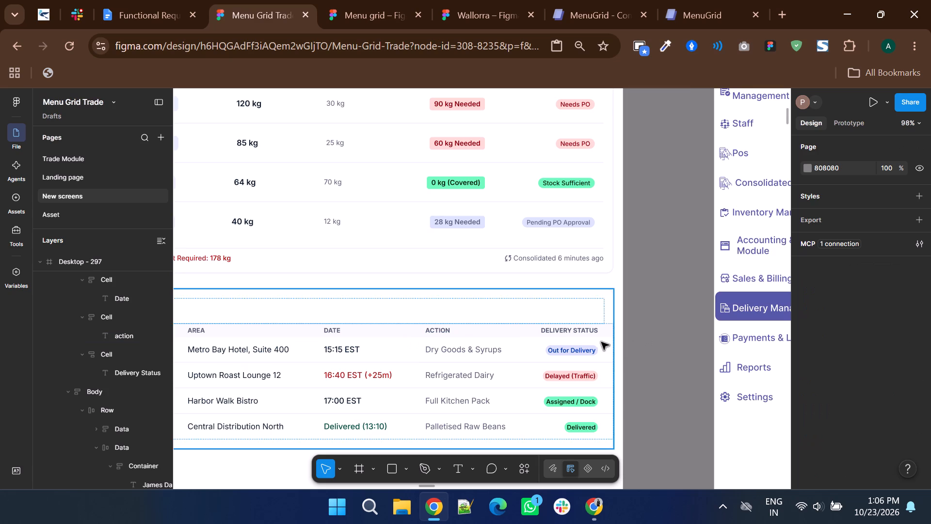
Move the Delivery Status header cell of the in-transit deliveries table ahead of the Action header.
{"action": "scroll", "coordinate": [601, 342], "scroll_direction": "up", "scroll_amount": 1, "text": "shift"}
{"action": "left_click", "coordinate": [630, 323]}
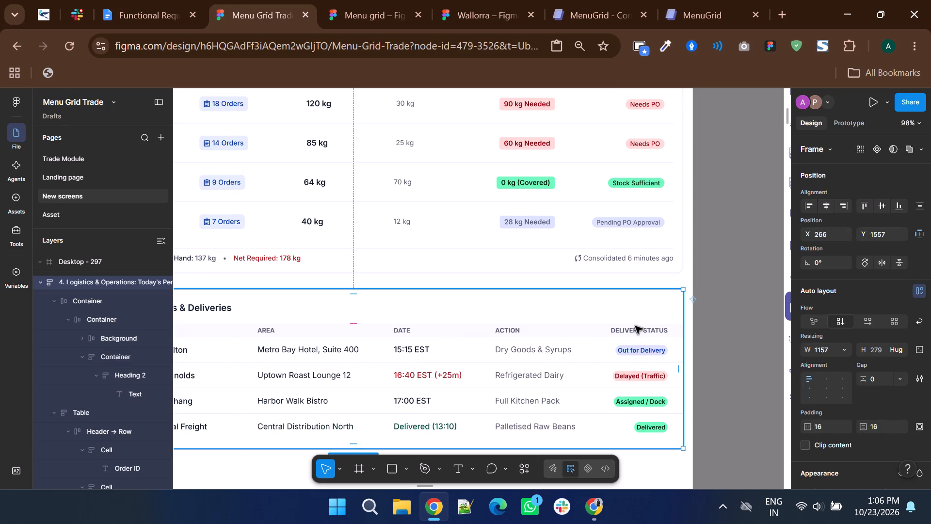
{"action": "triple_click", "coordinate": [635, 326]}
{"action": "left_click", "coordinate": [635, 326]}
{"action": "key", "text": "Left"}
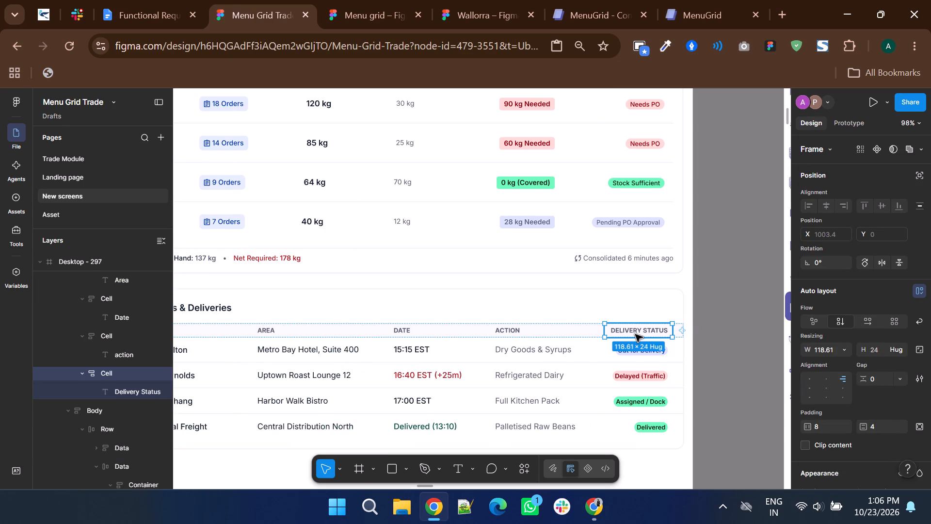
{"action": "left_click", "coordinate": [626, 330]}
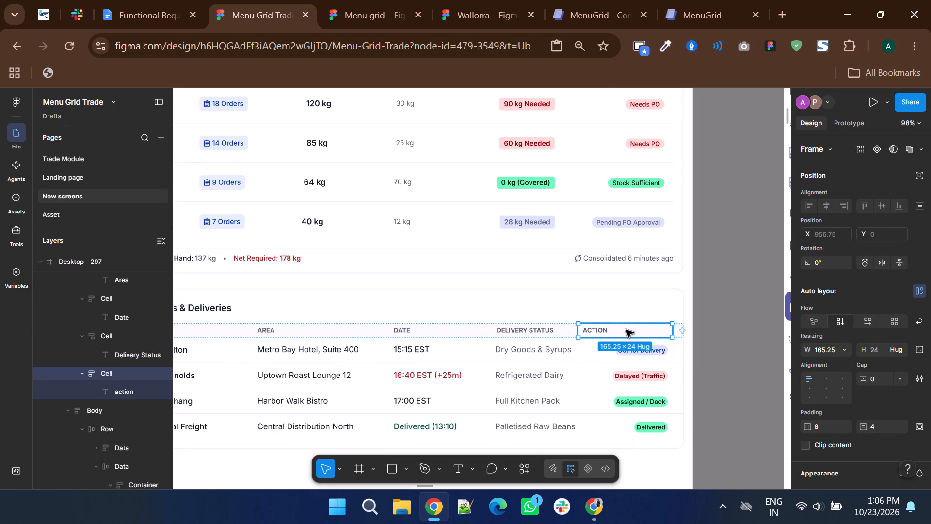
{"action": "left_click", "coordinate": [734, 325]}
{"action": "scroll", "coordinate": [734, 325], "scroll_direction": "down", "scroll_amount": 1, "text": "ctrl"}
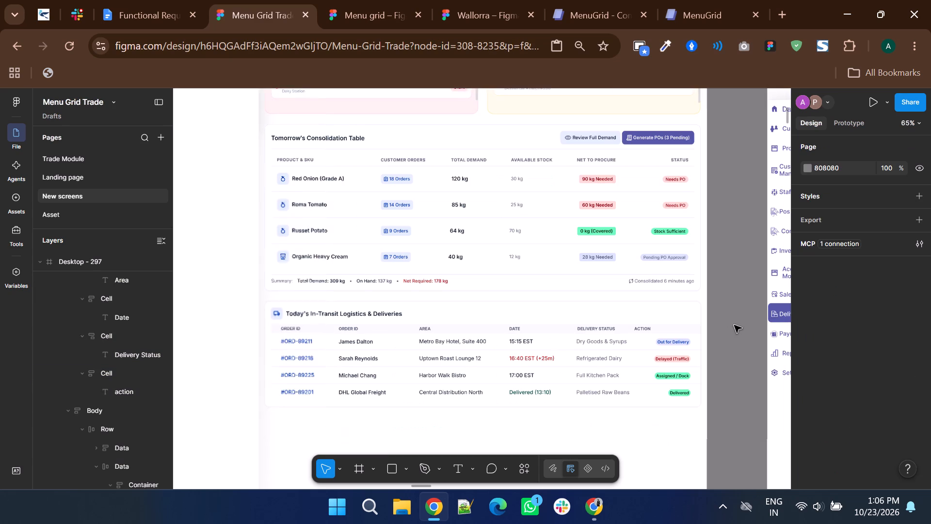
{"action": "scroll", "coordinate": [663, 326], "scroll_direction": "up", "scroll_amount": 3, "text": "ctrl"}
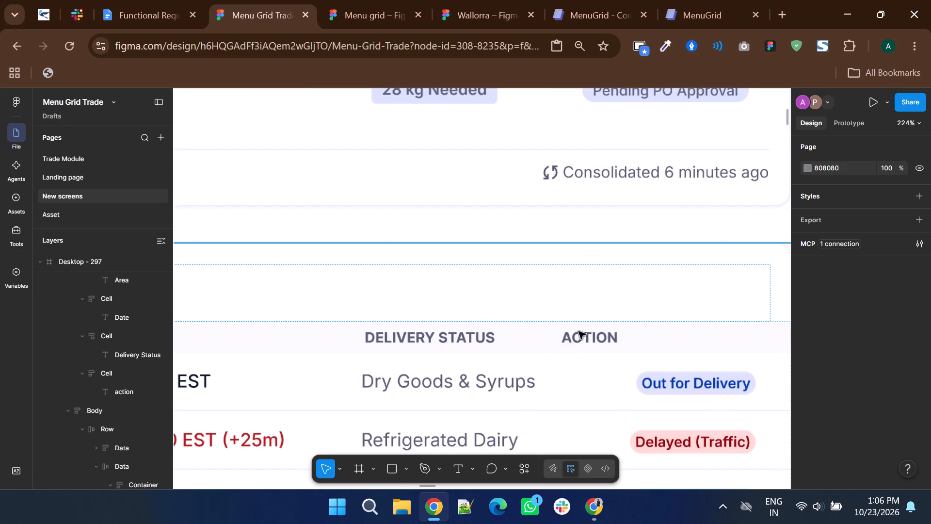
Increase the Action header cell's horizontal left padding to about 82 so its text sits above the status badges in the in-transit deliveries table.
{"action": "triple_click", "coordinate": [575, 337]}
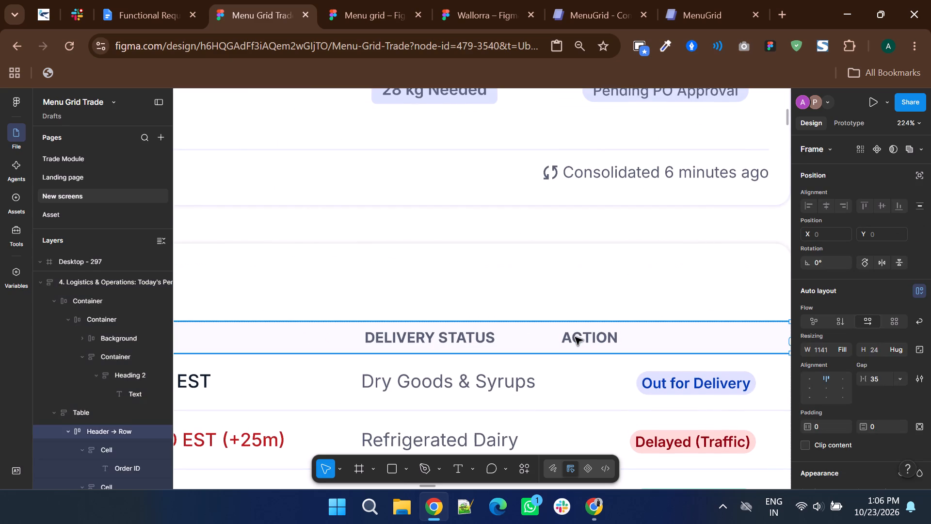
{"action": "double_click", "coordinate": [575, 337]}
{"action": "scroll", "coordinate": [575, 337], "scroll_direction": "down", "scroll_amount": 1, "text": "ctrl"}
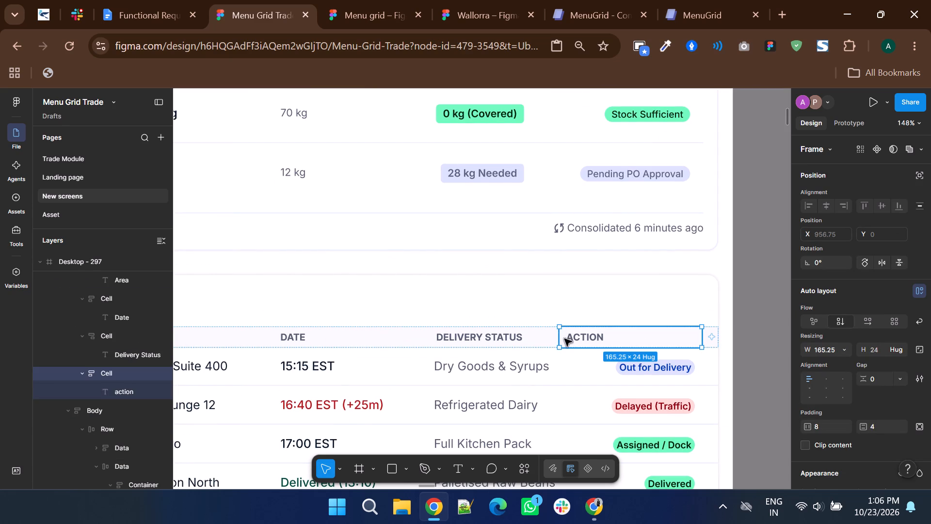
{"action": "scroll", "coordinate": [564, 339], "scroll_direction": "down", "scroll_amount": 1, "text": "ctrl"}
{"action": "scroll", "coordinate": [564, 339], "scroll_direction": "up", "scroll_amount": 6, "text": "ctrl"}
{"action": "left_click_drag", "start_coordinate": [554, 330], "coordinate": [754, 353]}
{"action": "scroll", "coordinate": [585, 327], "scroll_direction": "down", "scroll_amount": 3, "text": "ctrl"}
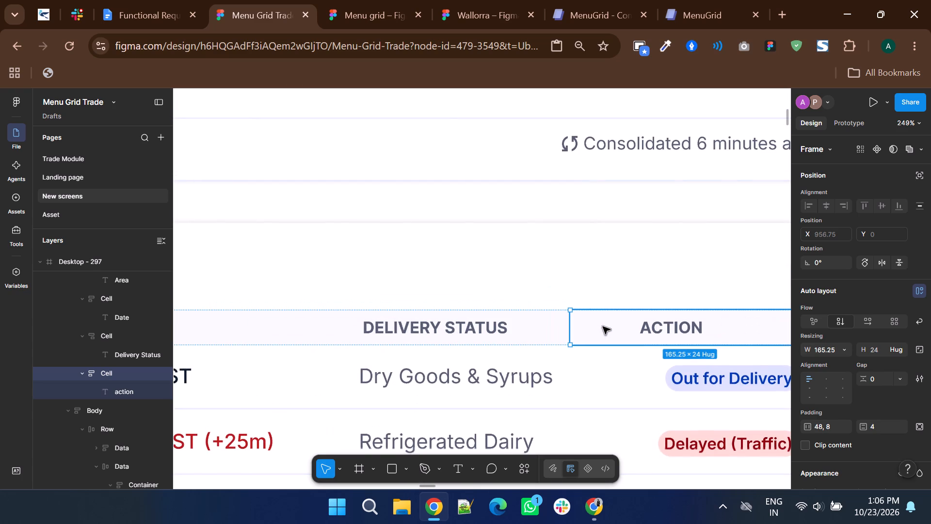
{"action": "left_click_drag", "start_coordinate": [607, 329], "coordinate": [657, 324]}
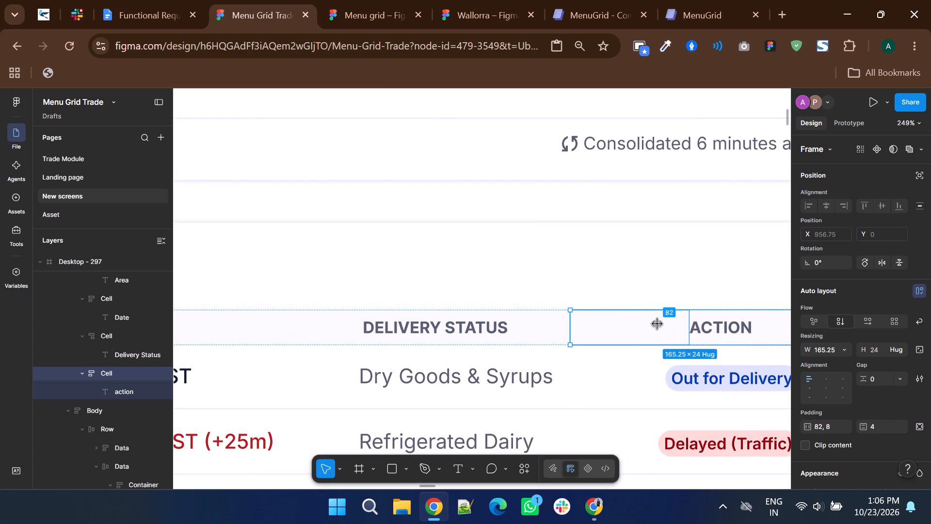
{"action": "left_click_drag", "start_coordinate": [657, 324], "coordinate": [660, 323]}
{"action": "scroll", "coordinate": [639, 308], "scroll_direction": "down", "scroll_amount": 4, "text": "ctrl"}
{"action": "left_click", "coordinate": [697, 317]}
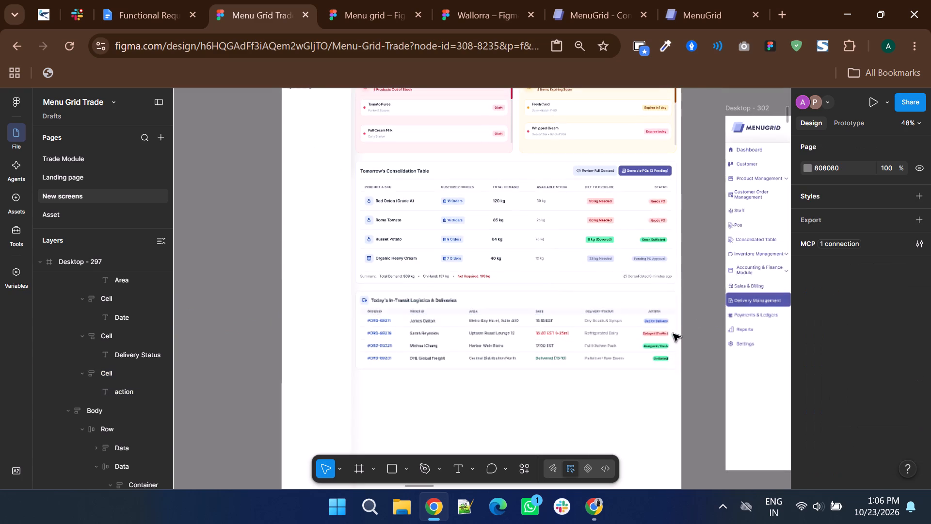
Move the Out for Delivery and Delayed (Traffic) badge cells ahead of the cargo cells in their rows, under the Delivery Status header.
{"action": "scroll", "coordinate": [630, 348], "scroll_direction": "up", "scroll_amount": 2, "text": "ctrl"}
{"action": "triple_click", "coordinate": [572, 290]}
{"action": "left_click", "coordinate": [572, 290]}
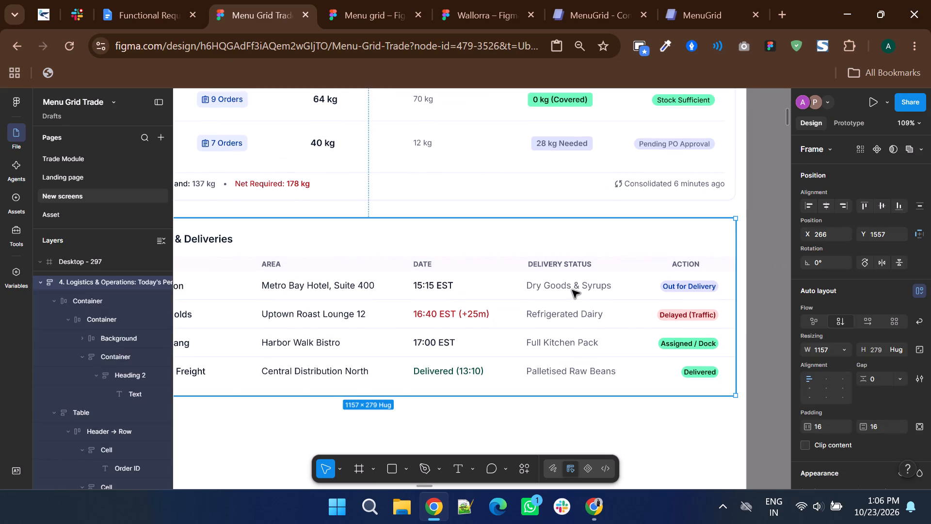
{"action": "triple_click", "coordinate": [662, 288]}
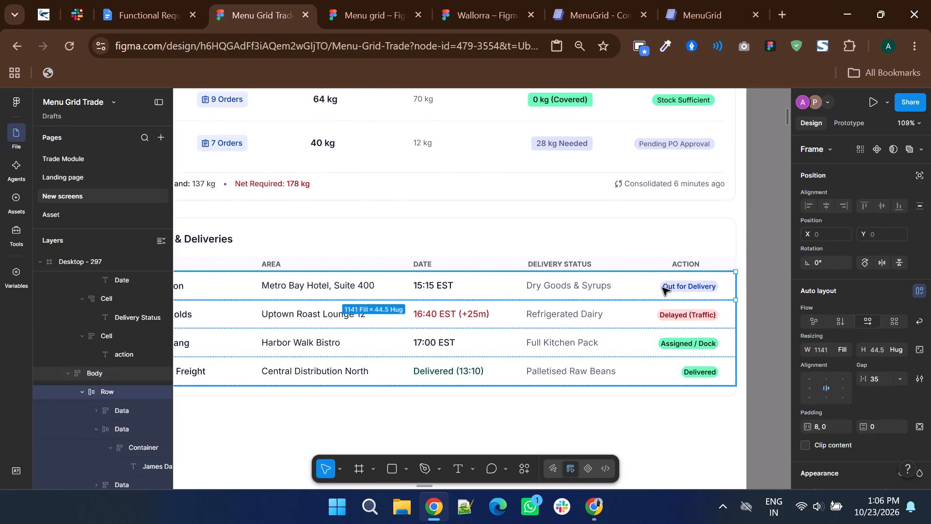
{"action": "key", "text": "Left"}
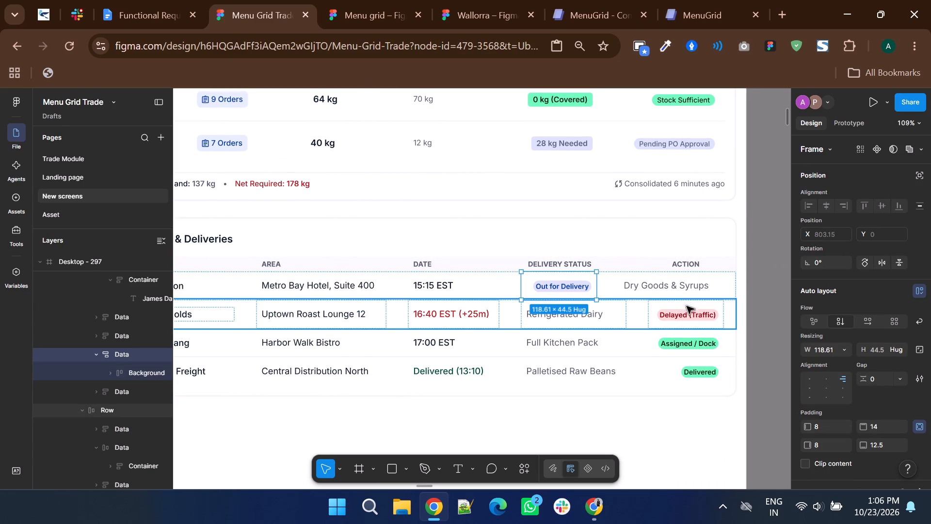
{"action": "left_click", "coordinate": [687, 317]}
{"action": "left_click", "coordinate": [687, 317]}
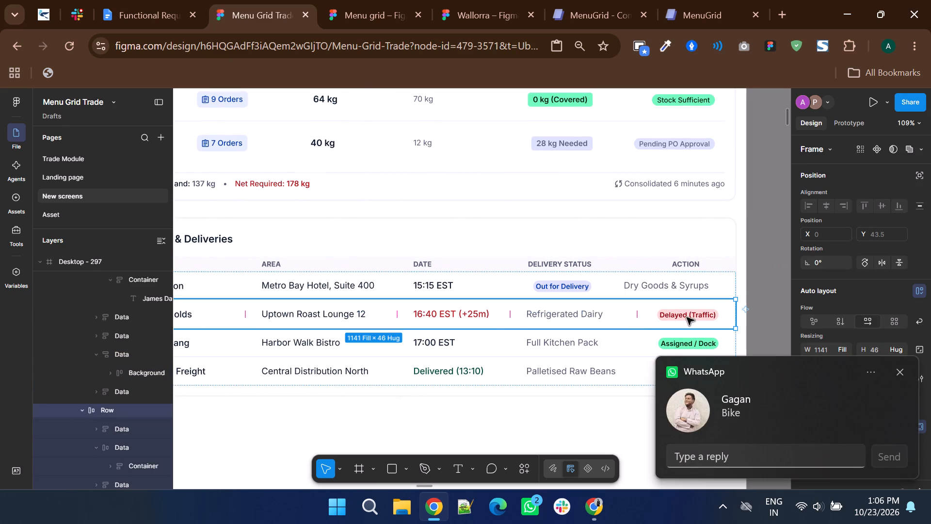
{"action": "double_click", "coordinate": [687, 317]}
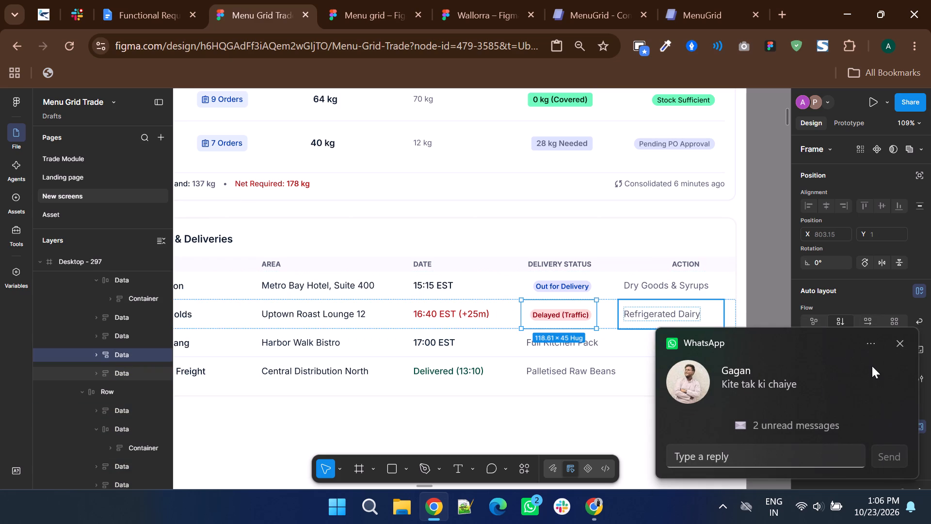
{"action": "left_click", "coordinate": [903, 349]}
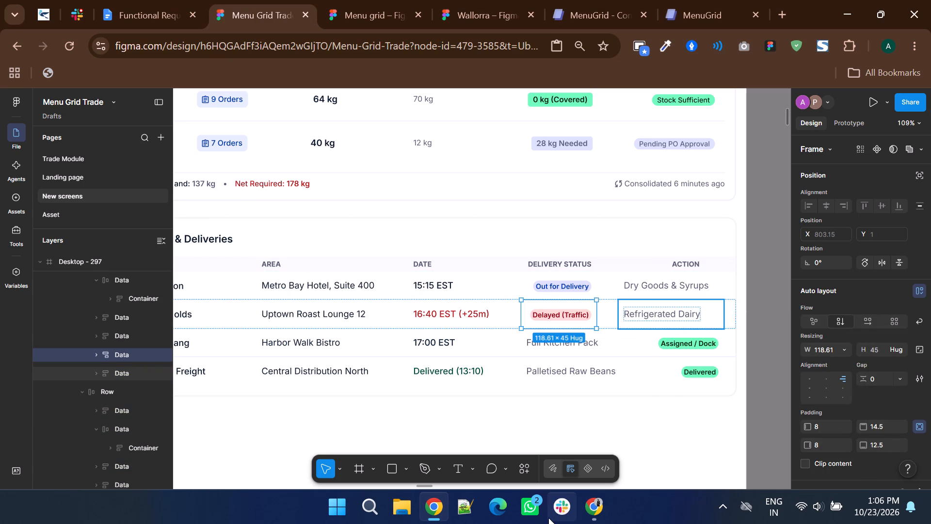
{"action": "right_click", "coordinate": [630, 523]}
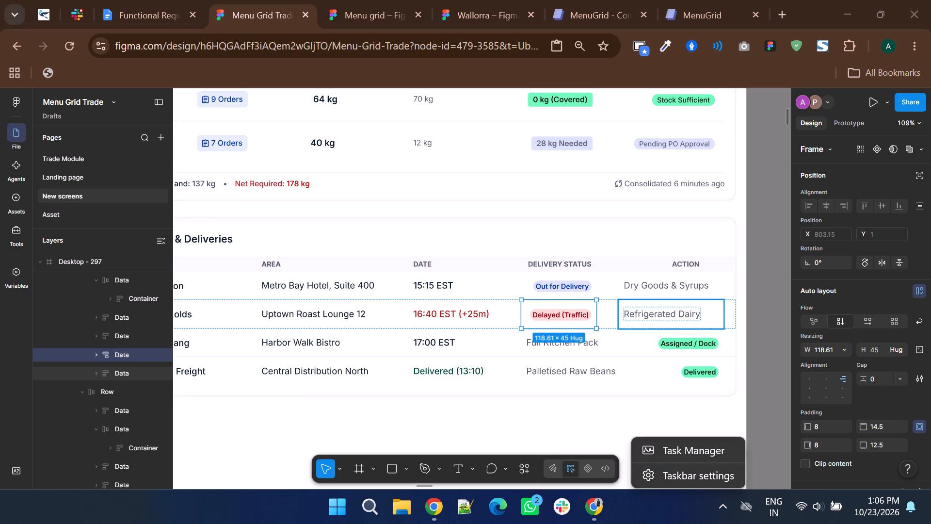
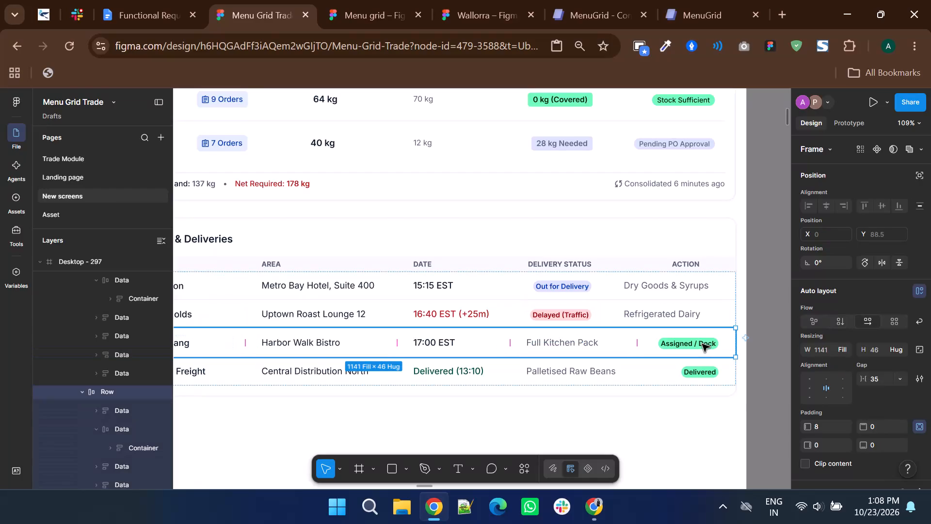
Move the Assigned / Dock and Delivered status cells ahead of the cargo cells in the third and fourth delivery rows.
{"action": "double_click", "coordinate": [702, 344]}
{"action": "key", "text": "Left"}
{"action": "triple_click", "coordinate": [692, 380]}
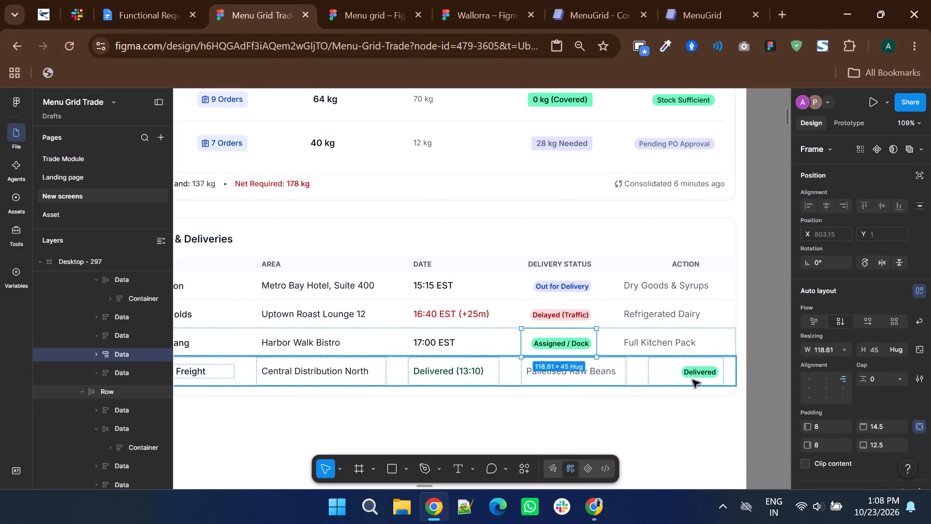
{"action": "key", "text": "Left"}
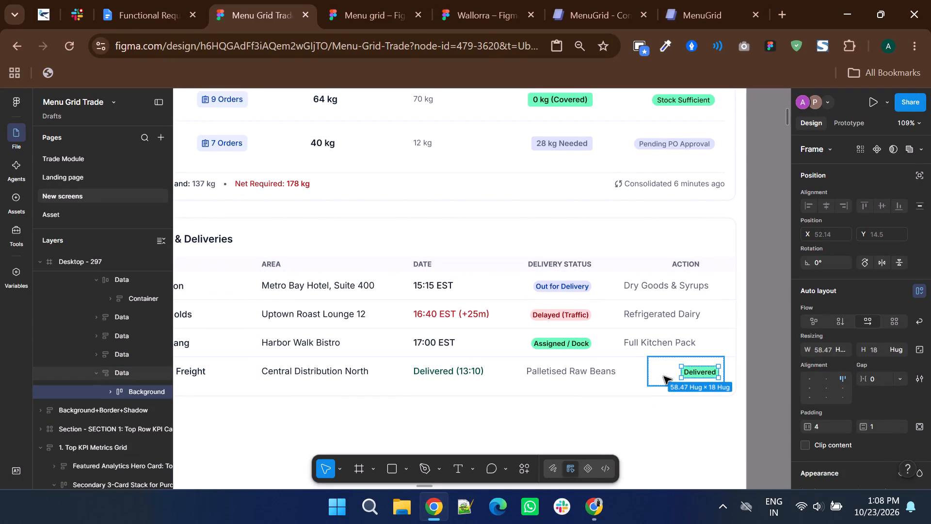
{"action": "left_click", "coordinate": [664, 377]}
{"action": "key", "text": "Left"}
{"action": "left_click", "coordinate": [776, 375]}
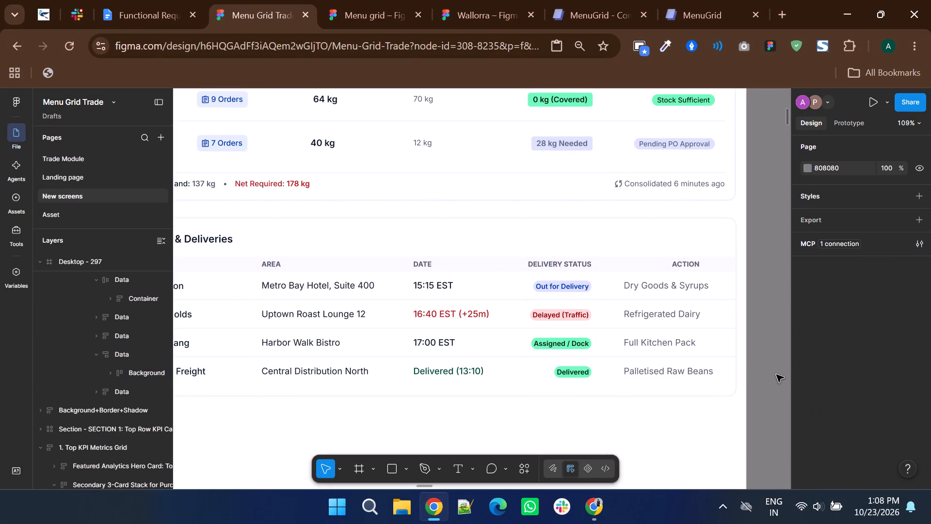
Increase the right padding of the fourth row's status cell so the Delivered badge lines up with the badges above.
{"action": "scroll", "coordinate": [672, 319], "scroll_direction": "down", "scroll_amount": 1, "text": "shift"}
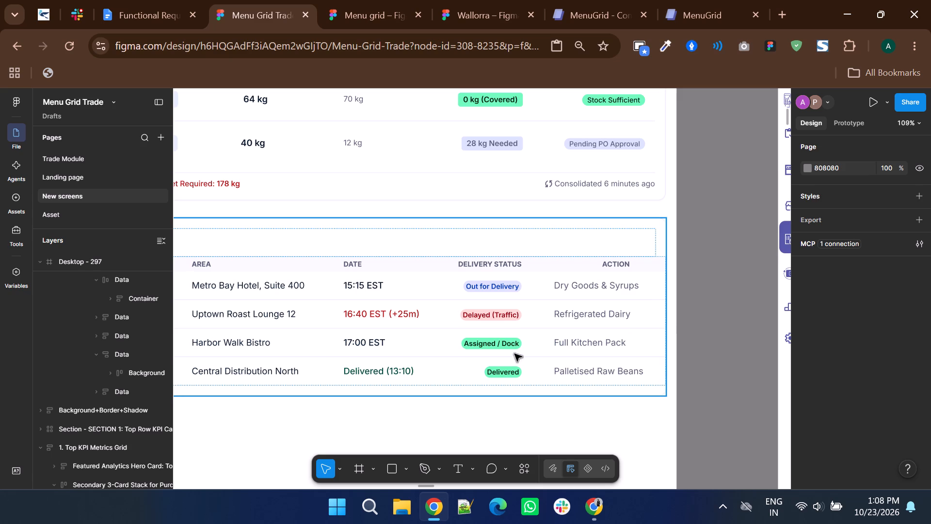
{"action": "triple_click", "coordinate": [501, 369]}
{"action": "double_click", "coordinate": [501, 369]}
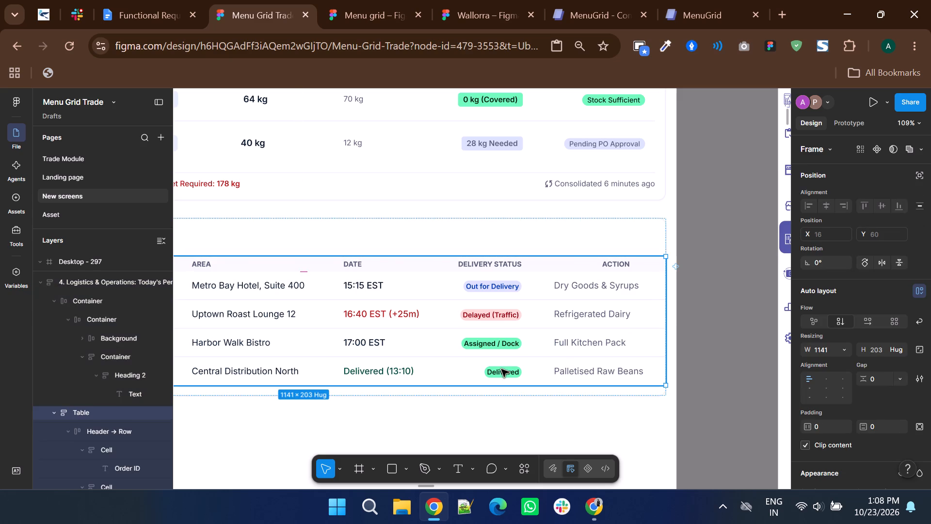
{"action": "double_click", "coordinate": [501, 369]}
{"action": "double_click", "coordinate": [501, 369]}
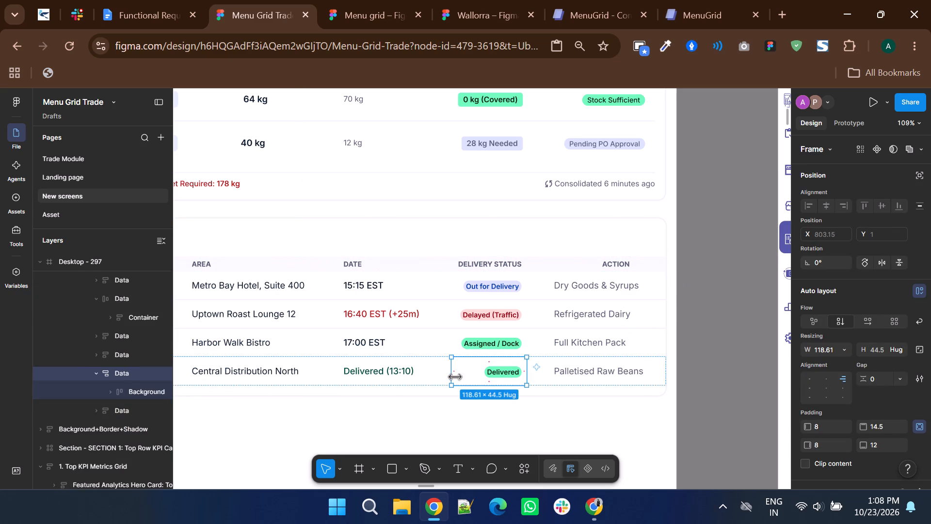
{"action": "scroll", "coordinate": [523, 374], "scroll_direction": "up", "scroll_amount": 2, "text": "ctrl"}
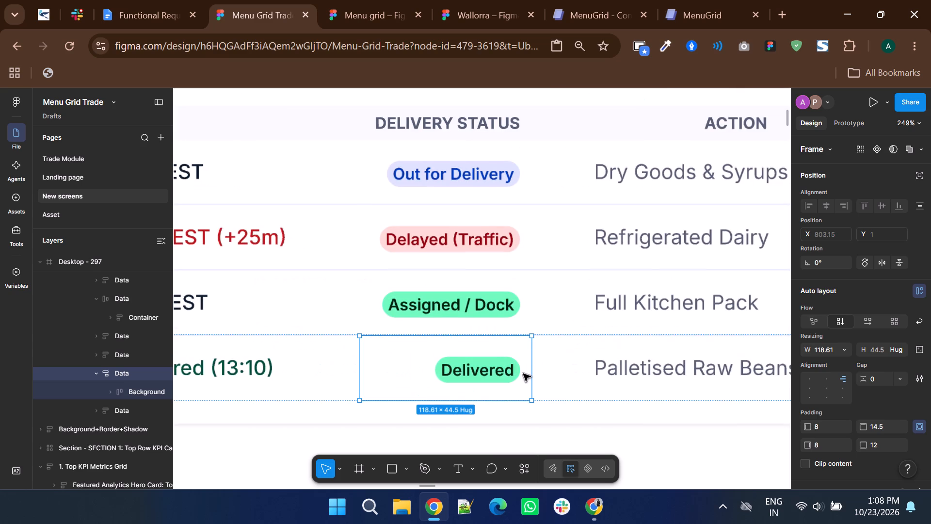
{"action": "left_click_drag", "start_coordinate": [526, 371], "coordinate": [470, 373]}
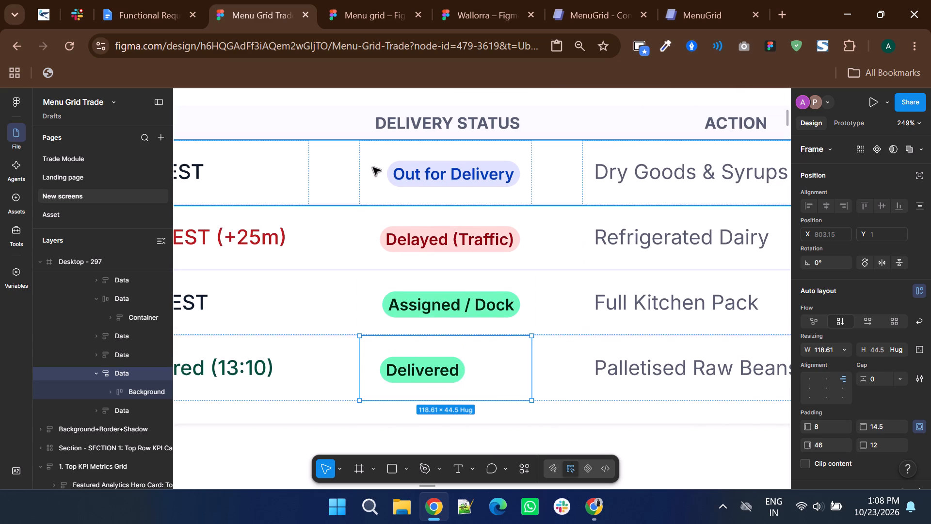
Increase the right padding of the first and second rows' status cells so their badges shift toward the start of the Delivery Status column.
{"action": "left_click", "coordinate": [379, 160]}
{"action": "double_click", "coordinate": [379, 160]}
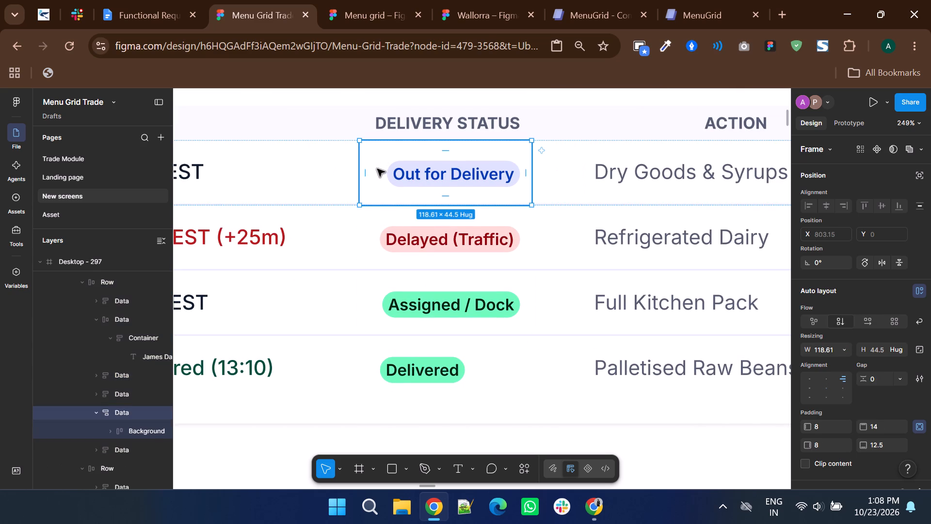
{"action": "left_click_drag", "start_coordinate": [369, 169], "coordinate": [356, 167]}
{"action": "left_click_drag", "start_coordinate": [522, 176], "coordinate": [505, 172]}
{"action": "double_click", "coordinate": [499, 262]}
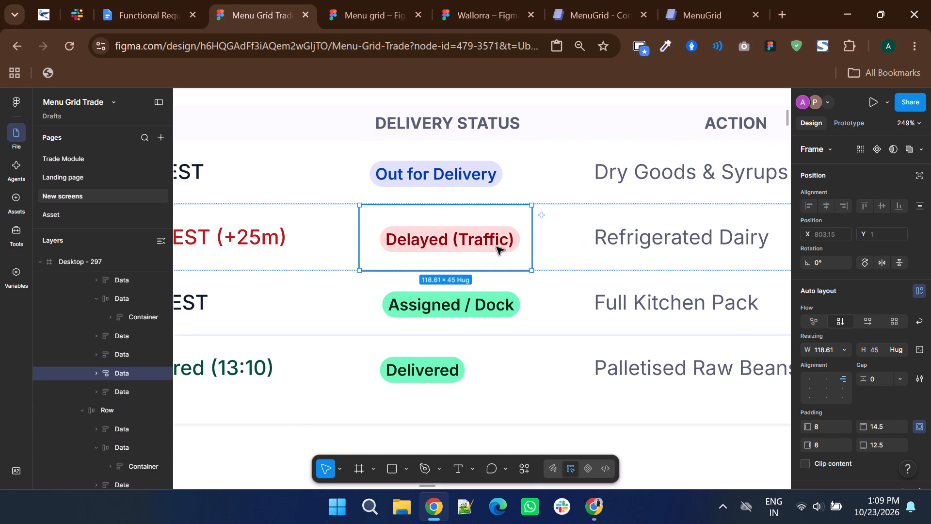
{"action": "left_click", "coordinate": [497, 237]}
{"action": "left_click_drag", "start_coordinate": [527, 240], "coordinate": [512, 234]}
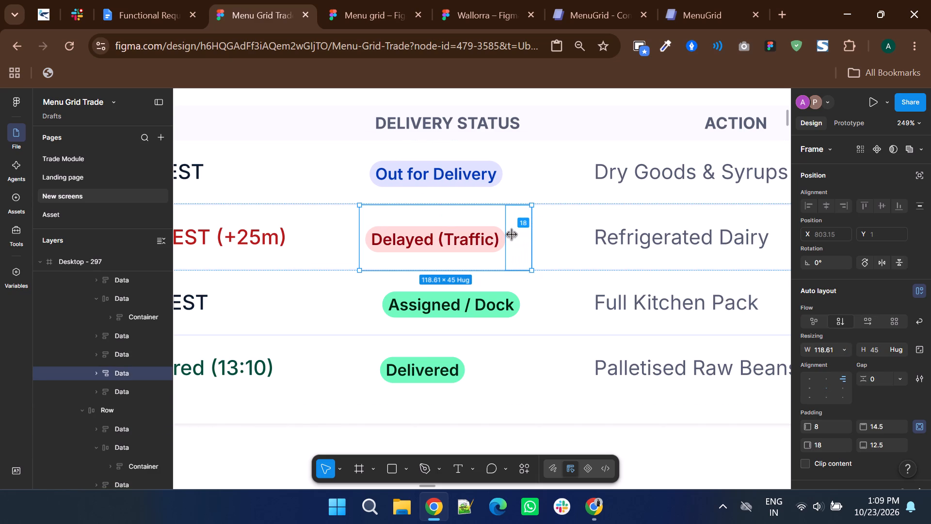
{"action": "left_click_drag", "start_coordinate": [512, 234], "coordinate": [515, 234]}
Set the right padding of the third row's Assigned / Dock status cell to 18, keeping the cell width unchanged.
{"action": "left_click", "coordinate": [476, 312]}
{"action": "double_click", "coordinate": [518, 305]}
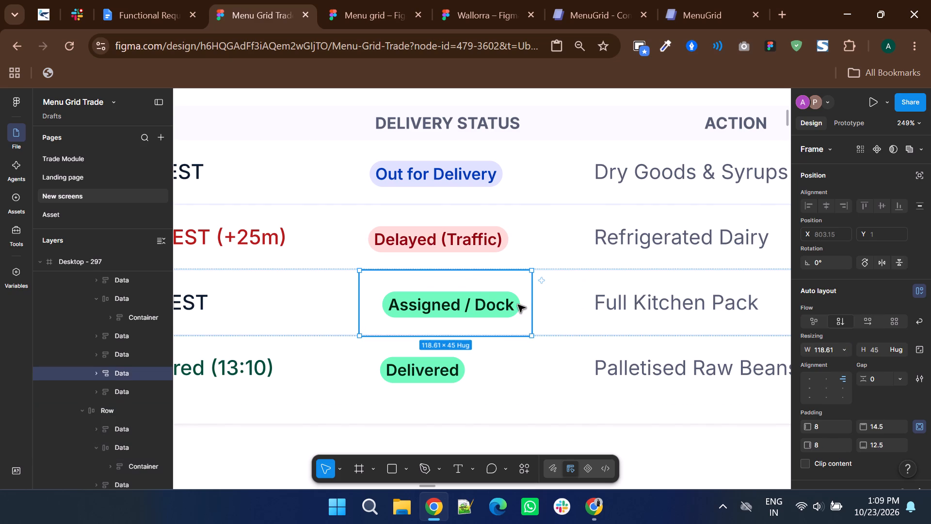
{"action": "left_click", "coordinate": [527, 308]}
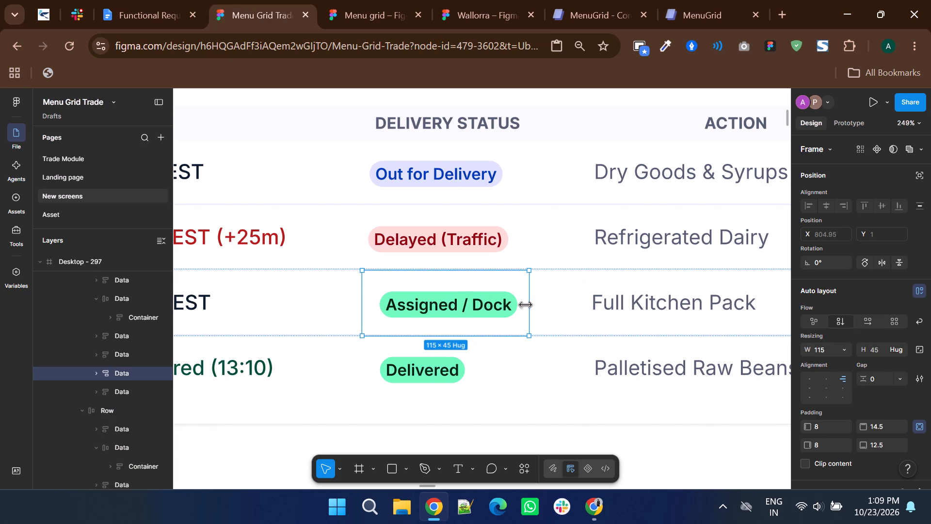
{"action": "key", "text": "ctrl+z"}
{"action": "left_click", "coordinate": [525, 305]}
{"action": "left_click_drag", "start_coordinate": [525, 305], "coordinate": [516, 306]}
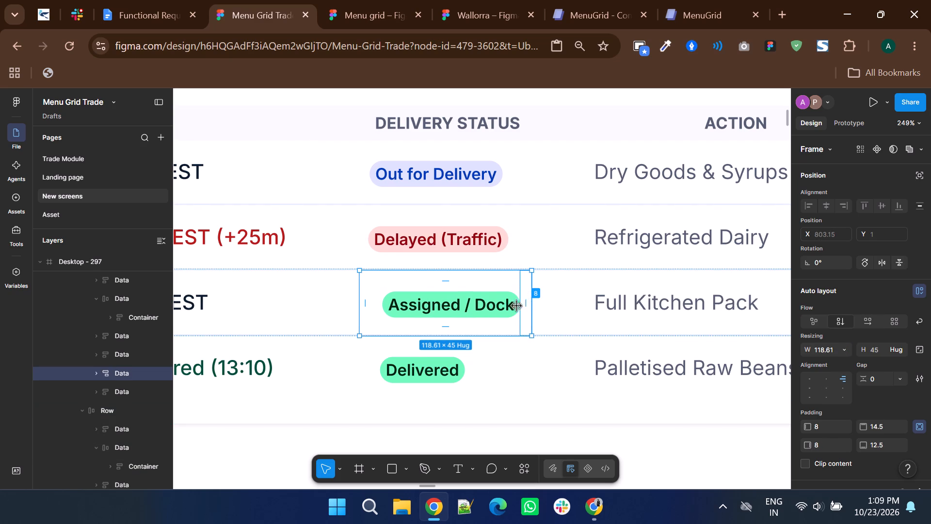
{"action": "left_click_drag", "start_coordinate": [516, 306], "coordinate": [511, 306]}
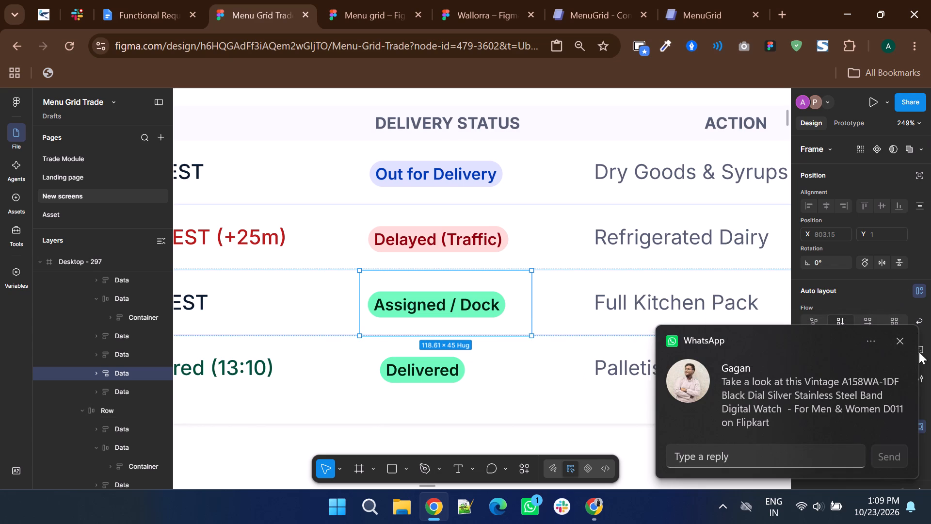
{"action": "left_click", "coordinate": [902, 343]}
Increase the right padding of the fourth row's status cell so the Delivered badge lines up with the badges above.
{"action": "double_click", "coordinate": [432, 378]}
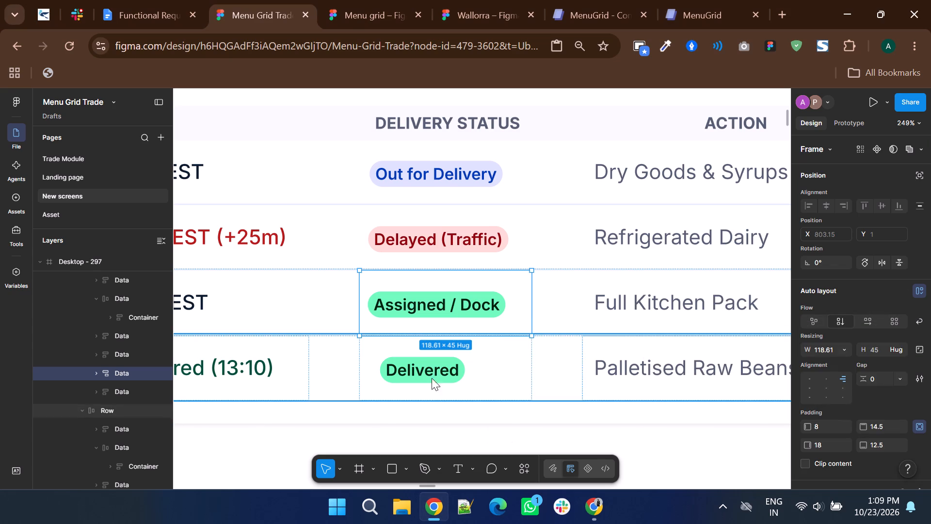
{"action": "left_click_drag", "start_coordinate": [499, 371], "coordinate": [484, 370]}
{"action": "scroll", "coordinate": [447, 332], "scroll_direction": "down", "scroll_amount": 2, "text": "ctrl"}
{"action": "left_click", "coordinate": [665, 336]}
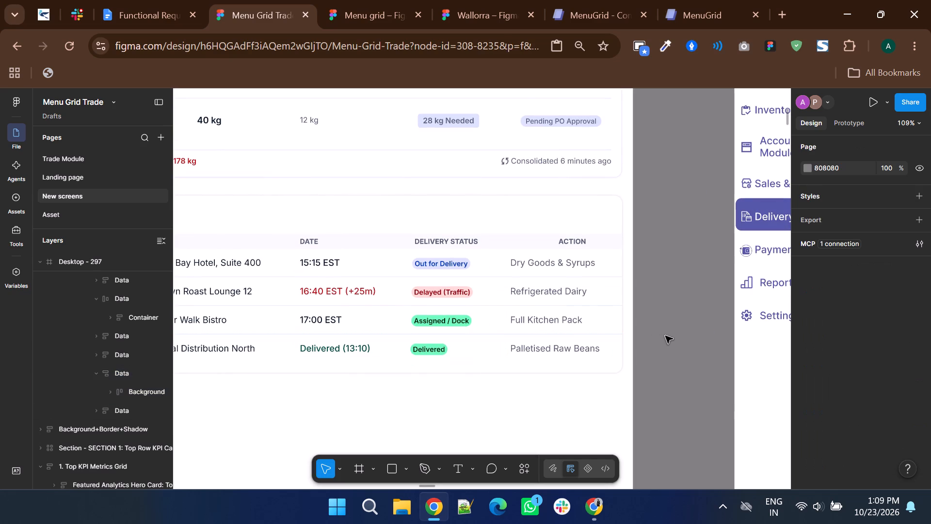
Select the Dry Goods & Syrups entry in the first delivery row's Action column.
{"action": "scroll", "coordinate": [665, 336], "scroll_direction": "down", "scroll_amount": 1, "text": "ctrl"}
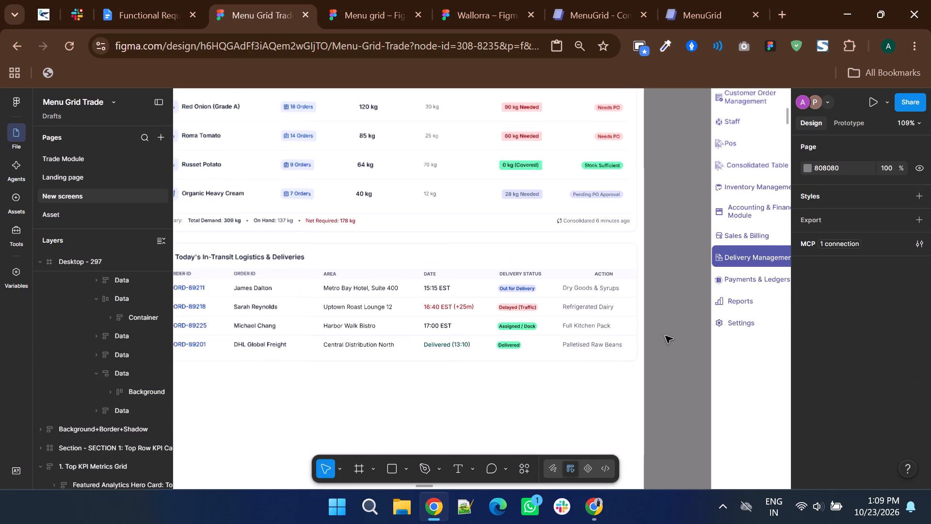
{"action": "triple_click", "coordinate": [610, 288], "text": "ctrl"}
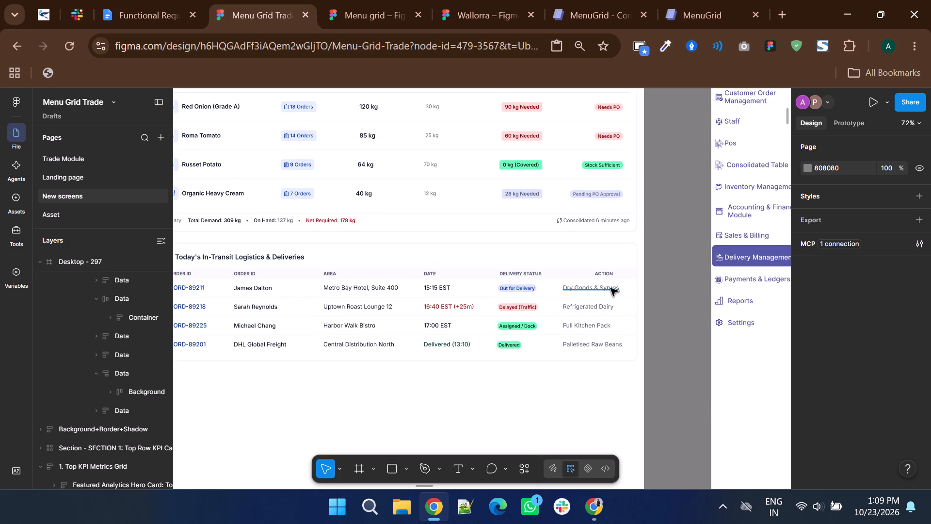
Replace the Dry Goods & Syrups text in the first delivery row with the three-dot icon copied from the Delivery Management table.
{"action": "scroll", "coordinate": [610, 288], "scroll_direction": "up", "scroll_amount": 4, "text": "ctrl"}
{"action": "scroll", "coordinate": [610, 288], "scroll_direction": "down", "scroll_amount": 1, "text": "shift"}
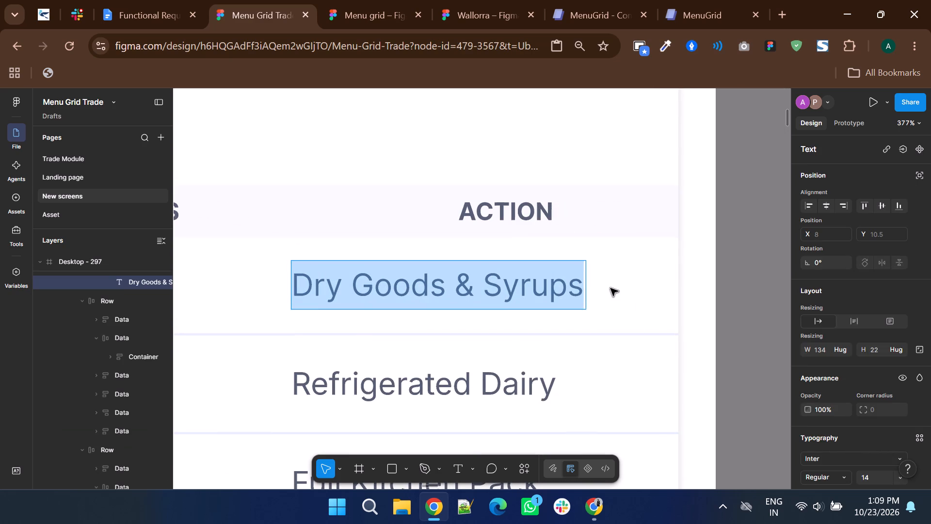
{"action": "scroll", "coordinate": [610, 288], "scroll_direction": "down", "scroll_amount": 3, "text": "ctrl"}
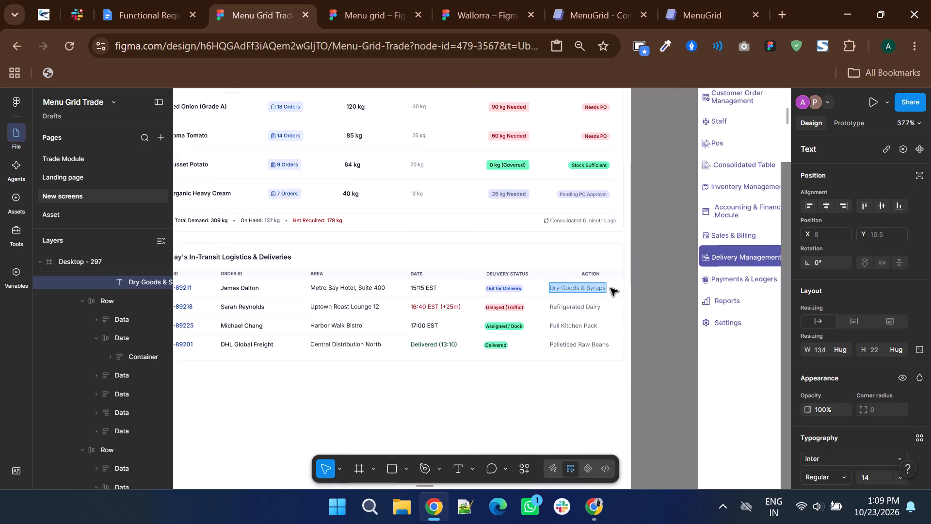
{"action": "scroll", "coordinate": [610, 288], "scroll_direction": "down", "scroll_amount": 3, "text": "ctrl"}
{"action": "left_click", "coordinate": [631, 336]}
{"action": "scroll", "coordinate": [631, 336], "scroll_direction": "down", "scroll_amount": 4, "text": "shift"}
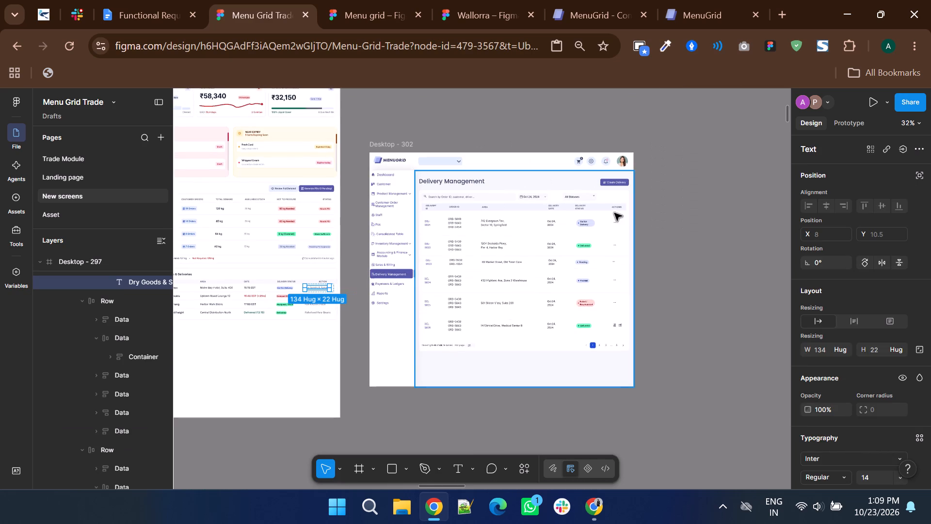
{"action": "scroll", "coordinate": [614, 212], "scroll_direction": "up", "scroll_amount": 5, "text": "ctrl"}
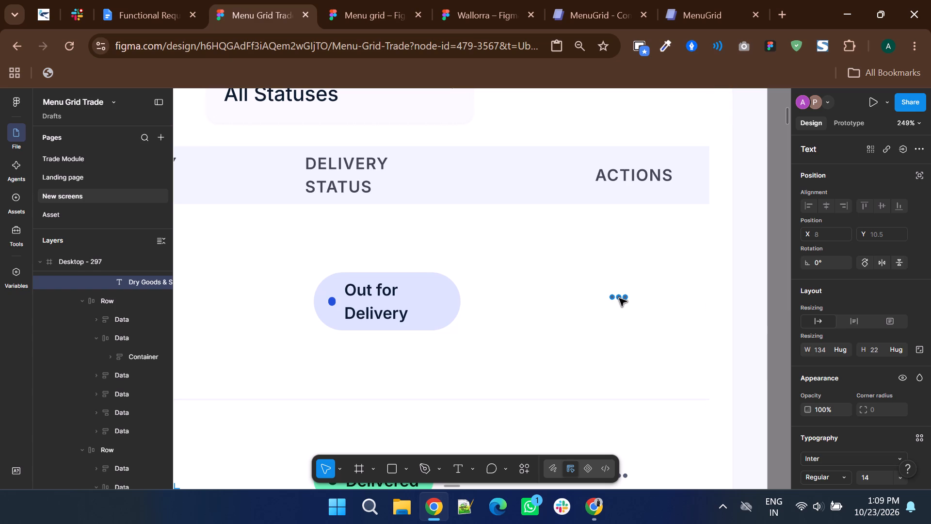
{"action": "left_click", "coordinate": [619, 298], "text": "ctrl"}
{"action": "right_click", "coordinate": [619, 298]}
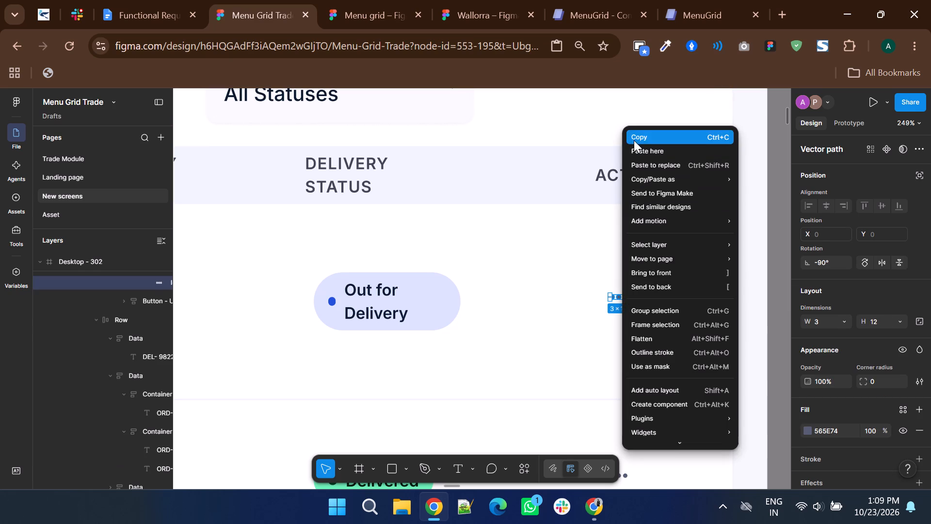
{"action": "left_click", "coordinate": [634, 140]}
{"action": "scroll", "coordinate": [669, 242], "scroll_direction": "down", "scroll_amount": 4, "text": "ctrl"}
{"action": "scroll", "coordinate": [515, 289], "scroll_direction": "up", "scroll_amount": 6, "text": "shift"}
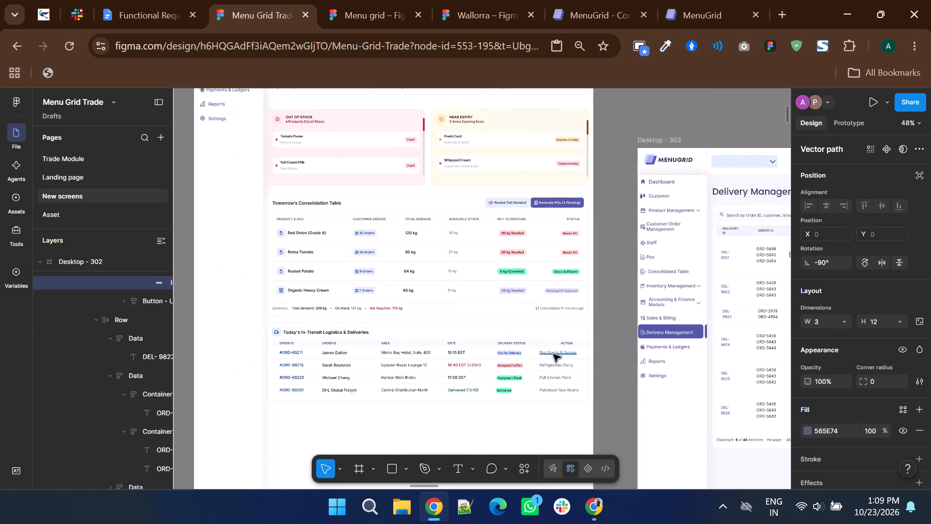
{"action": "scroll", "coordinate": [553, 354], "scroll_direction": "up", "scroll_amount": 4, "text": "ctrl"}
{"action": "left_click", "coordinate": [571, 344], "text": "ctrl"}
{"action": "right_click", "coordinate": [571, 344]}
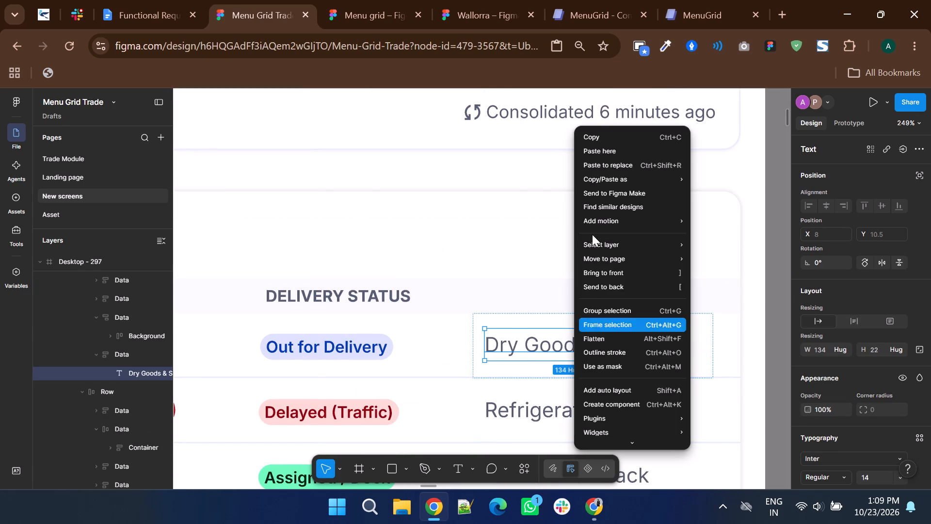
{"action": "left_click", "coordinate": [600, 168]}
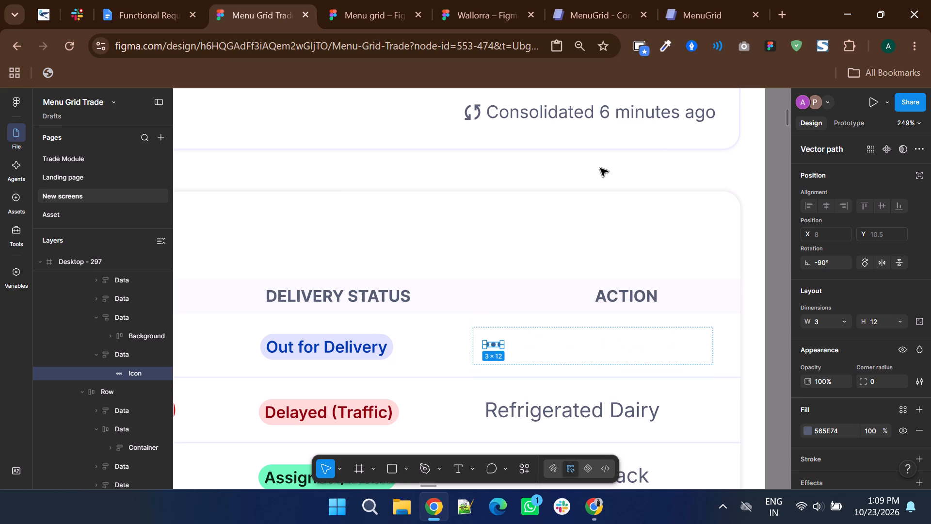
Increase the left padding of the first row's action cell to 86, bringing the three-dot icon under the Action header.
{"action": "left_click", "coordinate": [478, 342]}
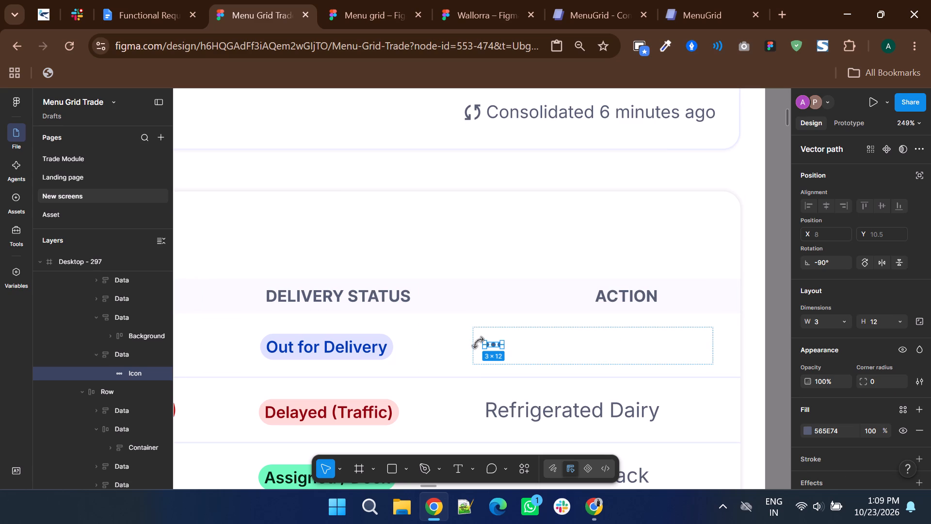
{"action": "left_click", "coordinate": [478, 334]}
{"action": "left_click_drag", "start_coordinate": [478, 344], "coordinate": [510, 344]}
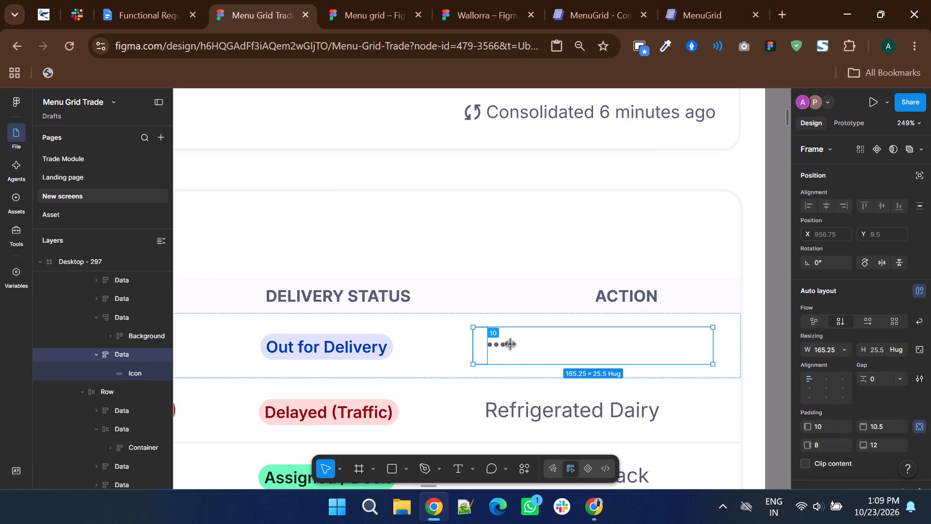
{"action": "left_click_drag", "start_coordinate": [510, 344], "coordinate": [591, 344]}
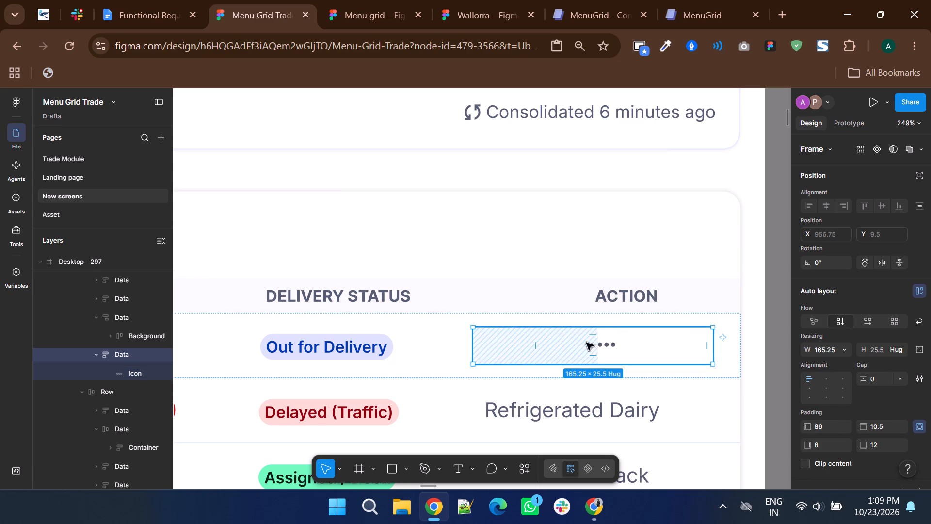
Replace the Refrigerated Dairy cell in the second delivery row with a copy of the first row's three-dot action cell.
{"action": "scroll", "coordinate": [586, 343], "scroll_direction": "down", "scroll_amount": 1}
{"action": "right_click", "coordinate": [598, 272]}
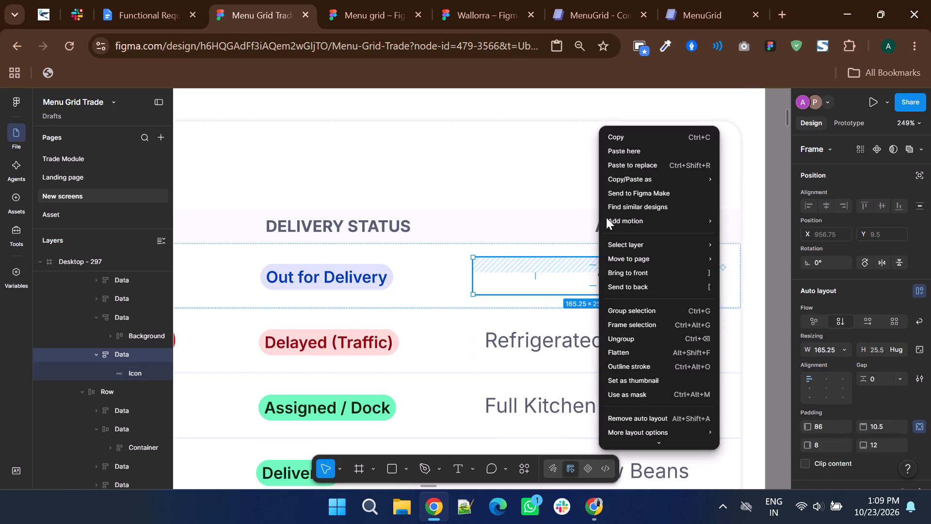
{"action": "left_click", "coordinate": [620, 138]}
{"action": "scroll", "coordinate": [491, 195], "scroll_direction": "down", "scroll_amount": 1}
{"action": "double_click", "coordinate": [568, 278]}
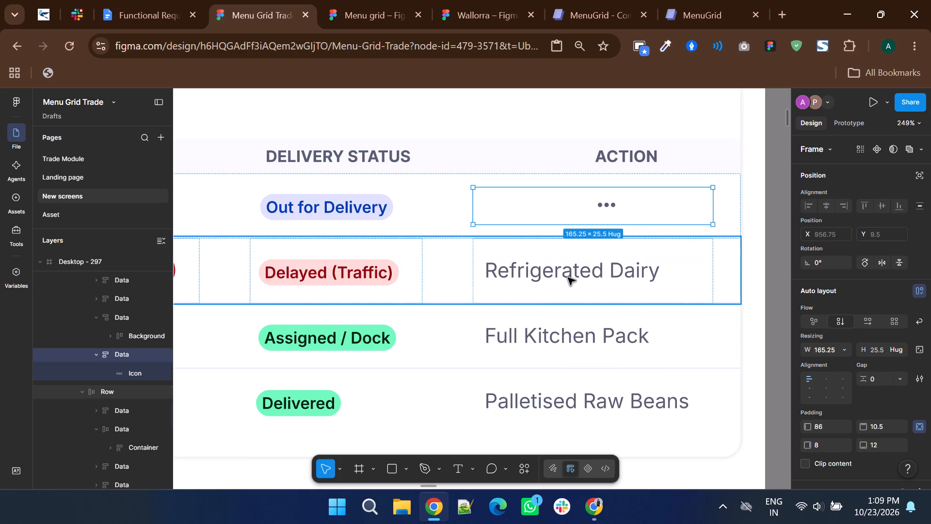
{"action": "right_click", "coordinate": [568, 278]}
{"action": "left_click", "coordinate": [596, 172]}
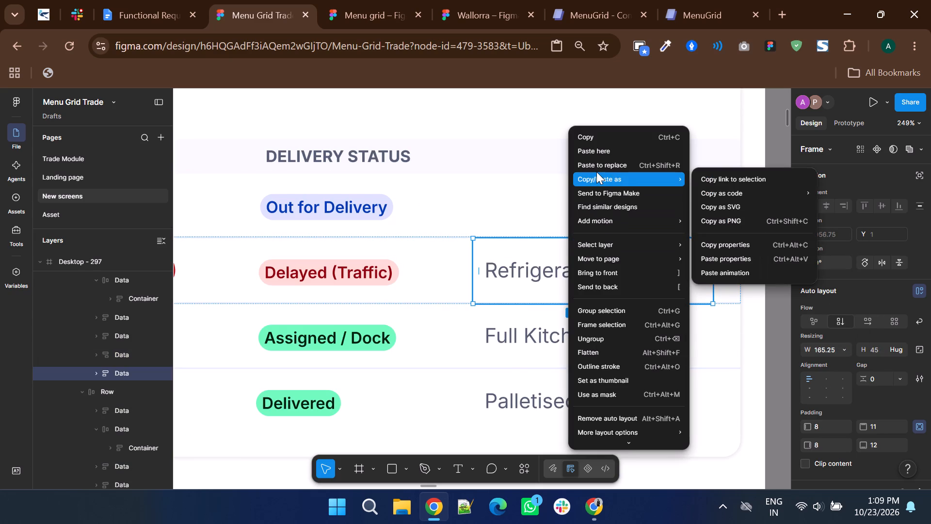
{"action": "left_click", "coordinate": [594, 168]}
{"action": "scroll", "coordinate": [594, 168], "scroll_direction": "down", "scroll_amount": 2}
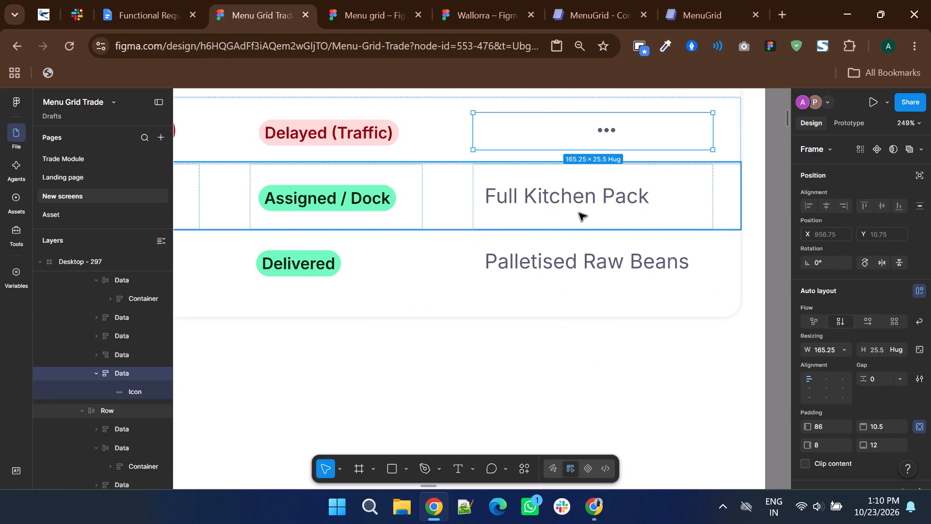
{"action": "double_click", "coordinate": [579, 213]}
{"action": "right_click", "coordinate": [578, 199]}
{"action": "left_click", "coordinate": [599, 169]}
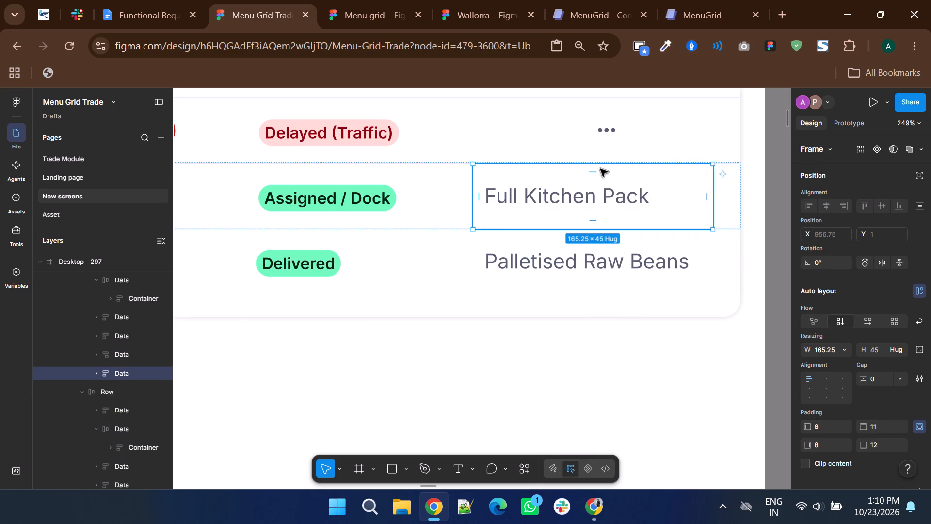
{"action": "double_click", "coordinate": [599, 256]}
{"action": "double_click", "coordinate": [597, 271]}
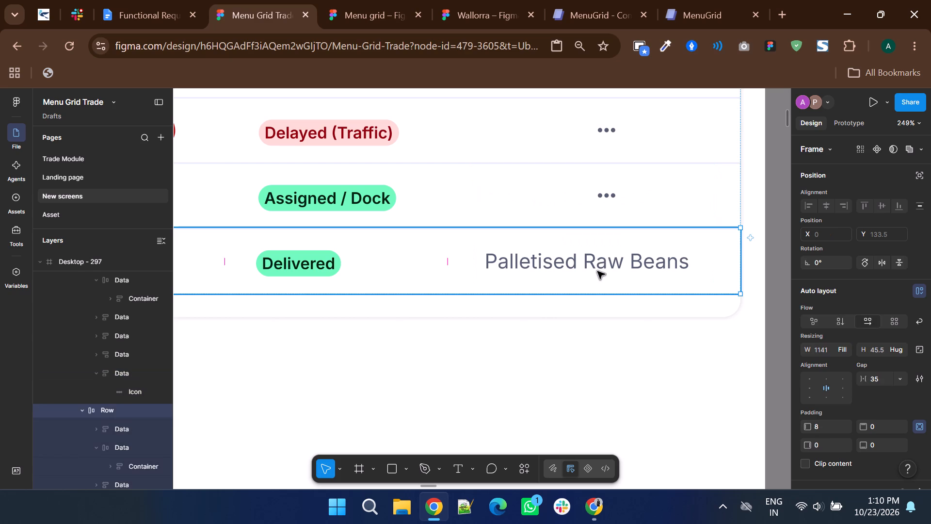
{"action": "right_click", "coordinate": [597, 271]}
{"action": "left_click", "coordinate": [617, 169]}
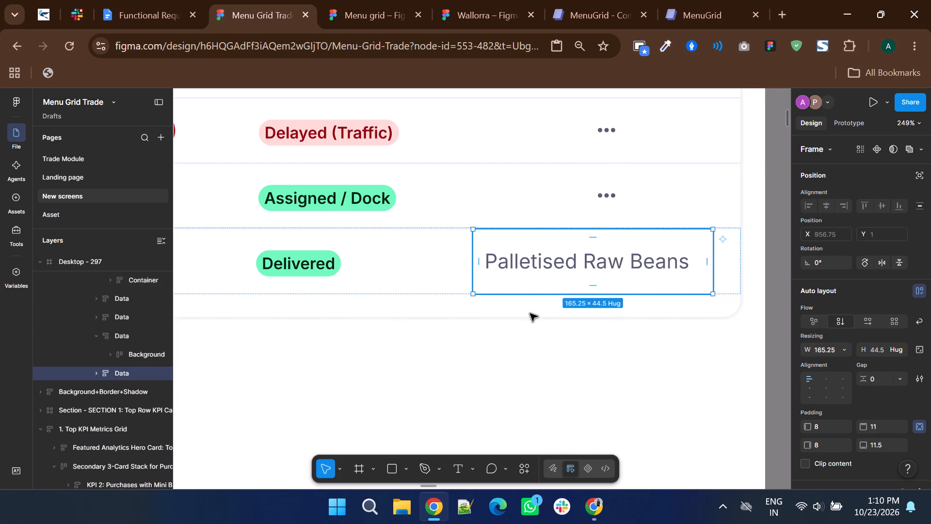
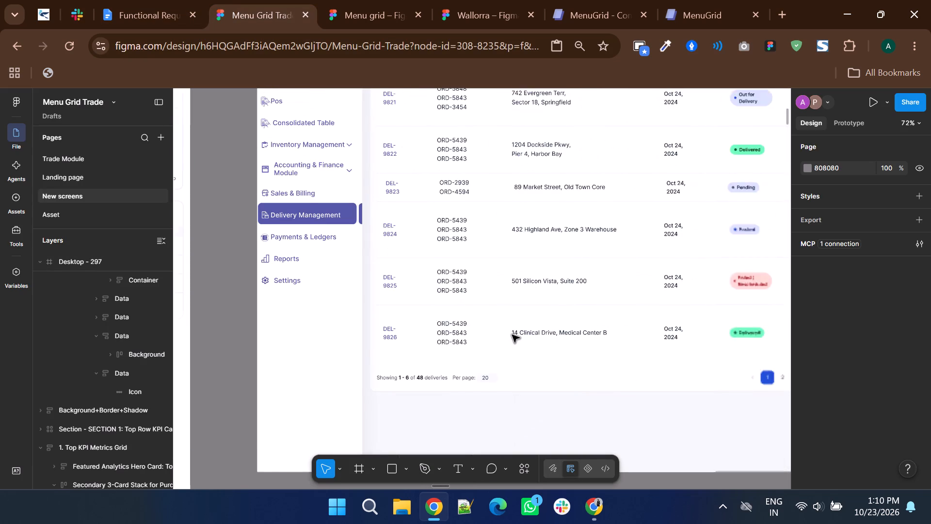
{"action": "scroll", "coordinate": [512, 335], "scroll_direction": "up", "scroll_amount": 2}
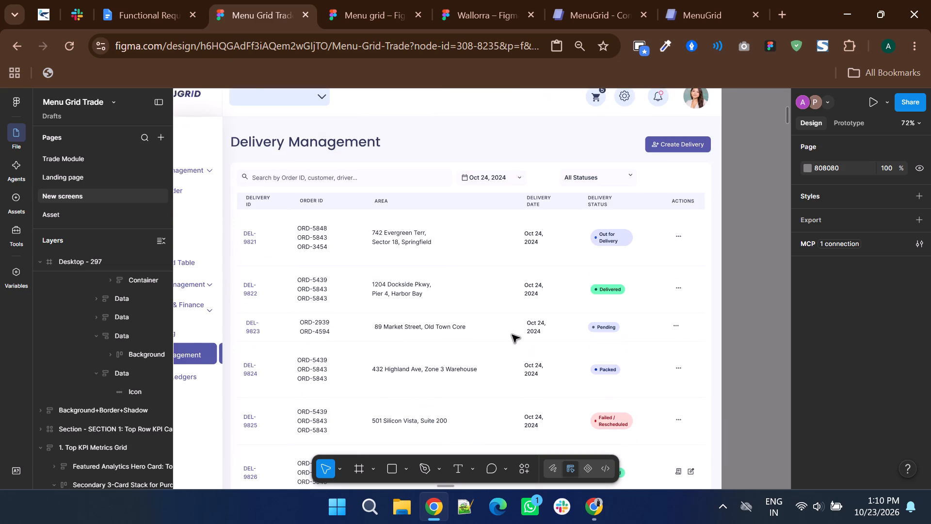
{"action": "scroll", "coordinate": [512, 335], "scroll_direction": "up", "scroll_amount": 7, "text": "shift"}
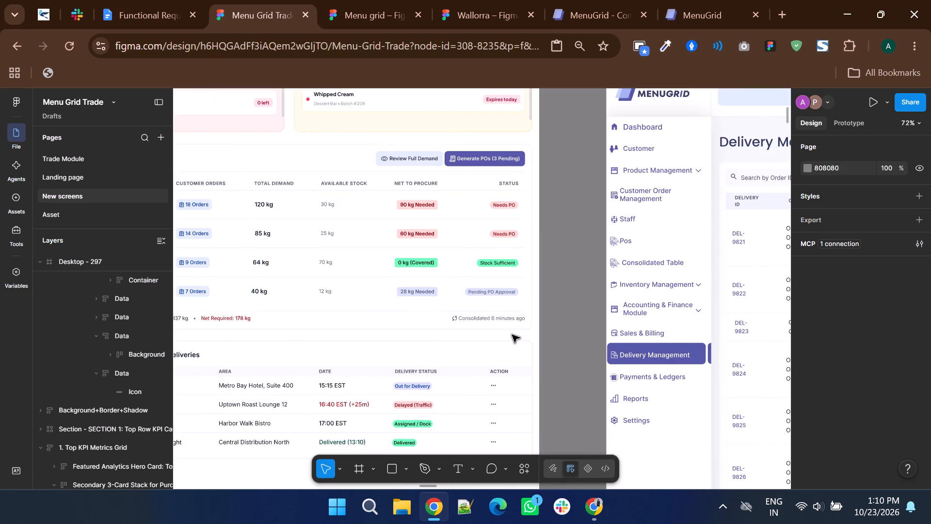
{"action": "scroll", "coordinate": [320, 393], "scroll_direction": "down", "scroll_amount": 4, "text": "shift"}
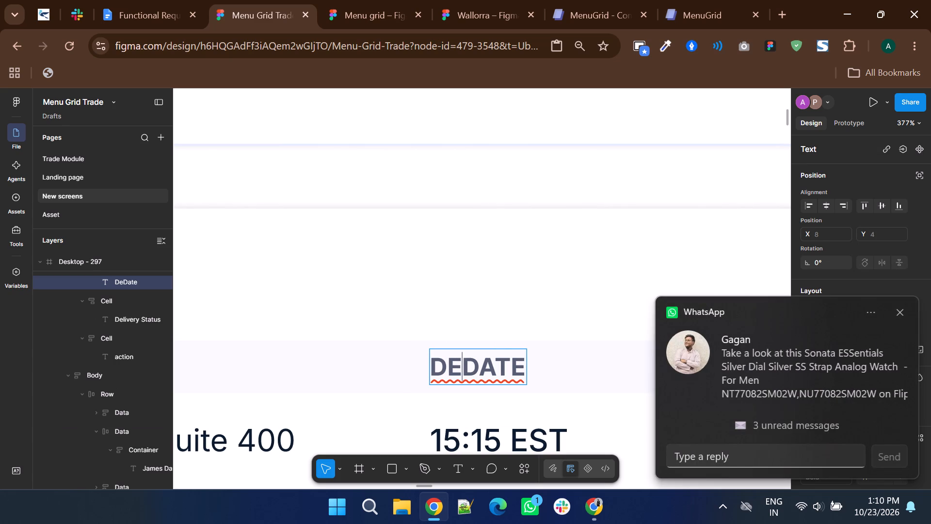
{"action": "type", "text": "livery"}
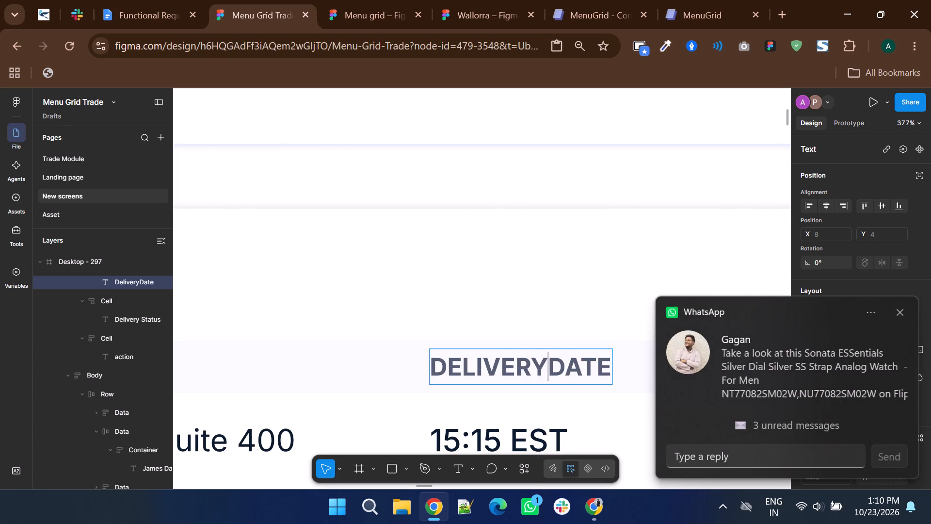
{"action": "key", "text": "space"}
{"action": "scroll", "coordinate": [426, 359], "scroll_direction": "down", "scroll_amount": 1, "text": "ctrl"}
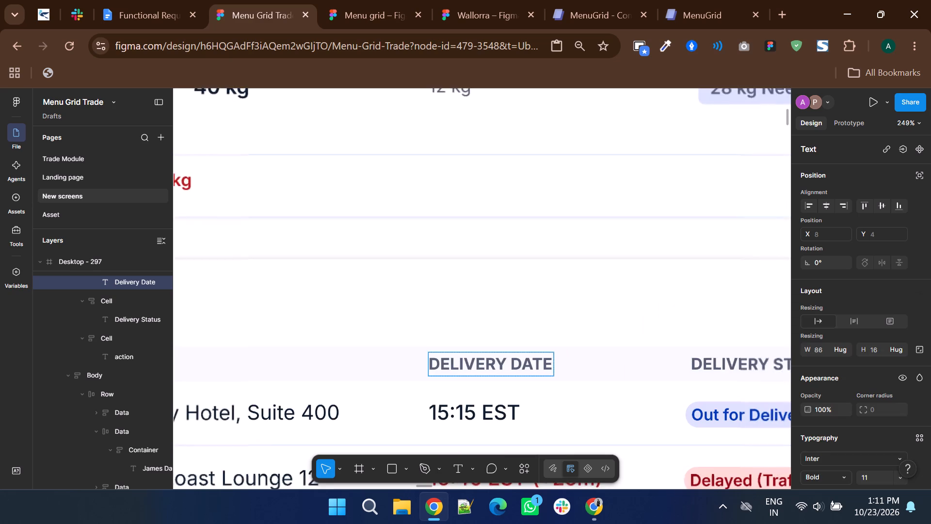
{"action": "scroll", "coordinate": [426, 359], "scroll_direction": "down", "scroll_amount": 4, "text": "ctrl"}
{"action": "double_click", "coordinate": [603, 372]}
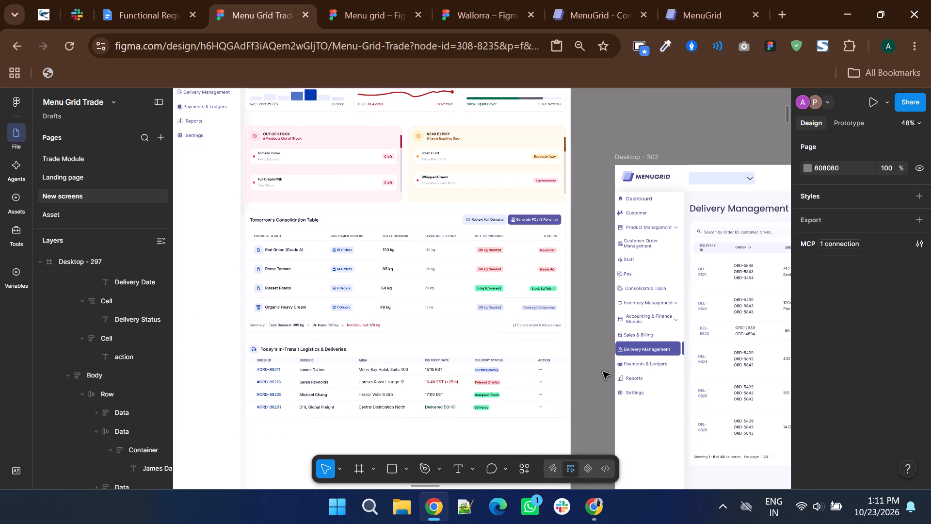
Open the first row's 15:15 EST text under the Delivery Date header for editing.
{"action": "scroll", "coordinate": [433, 377], "scroll_direction": "up", "scroll_amount": 4, "text": "ctrl"}
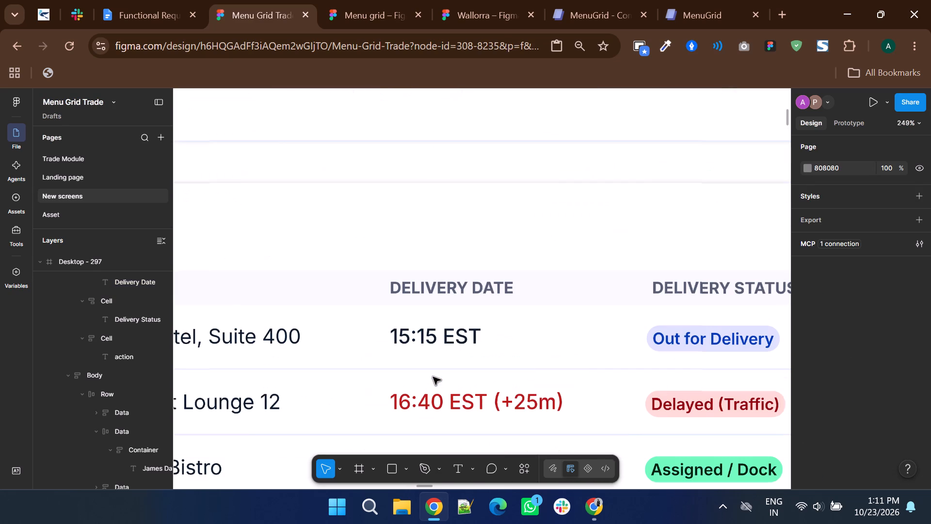
{"action": "double_click", "coordinate": [434, 339], "text": "ctrl"}
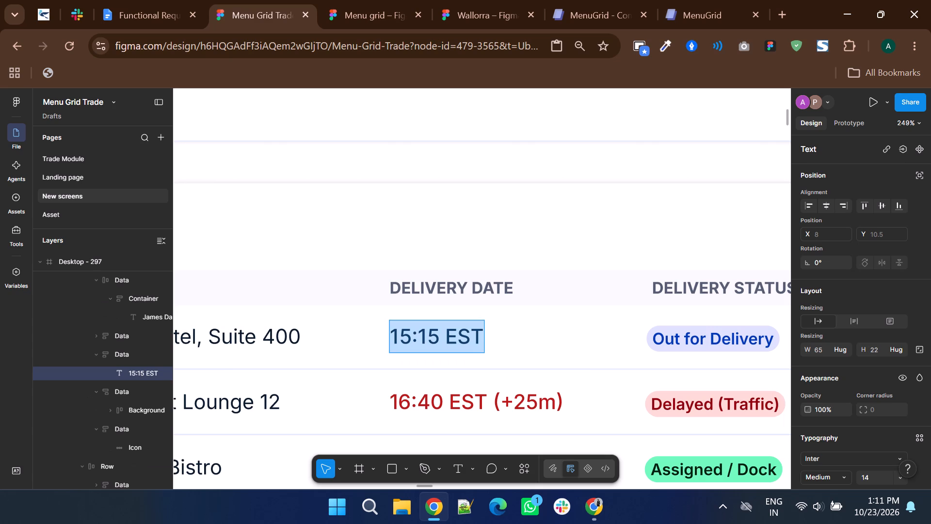
Replace the first delivery row's time in the Delivery Date column with the date 24 Oct 2026.
{"action": "type", "text": "24"}
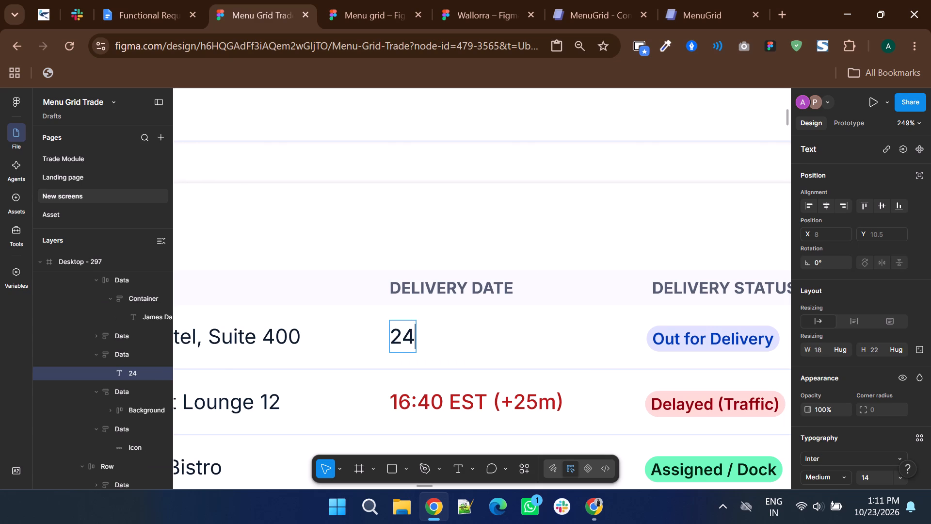
{"action": "type", "text": ","}
{"action": "key", "text": "space"}
{"action": "key", "text": "BackSpace"}
{"action": "key", "text": "BackSpace"}
{"action": "key", "text": "space"}
{"action": "type", "text": "oc"}
{"action": "key", "text": "BackSpace"}
{"action": "key", "text": "BackSpace"}
{"action": "type", "text": "Oct"}
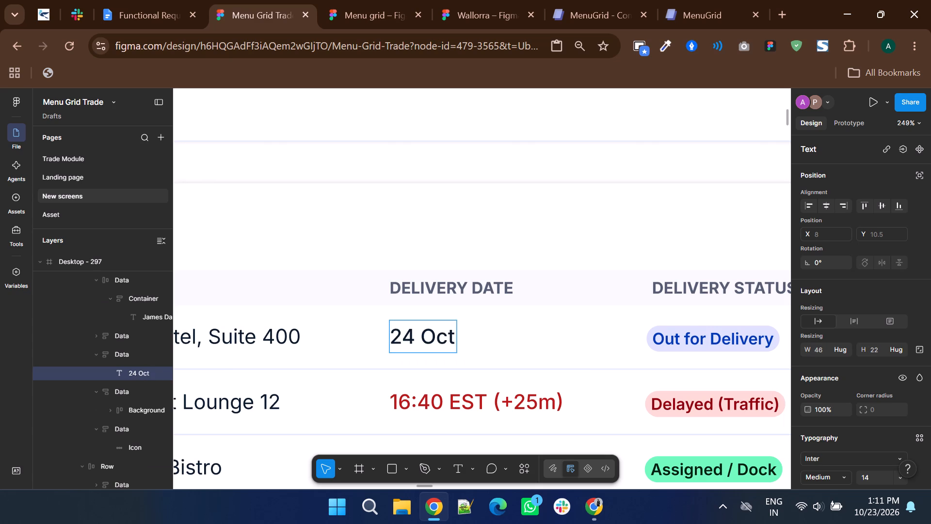
{"action": "key", "text": "space"}
{"action": "type", "text": "20"}
{"action": "type", "text": "26"}
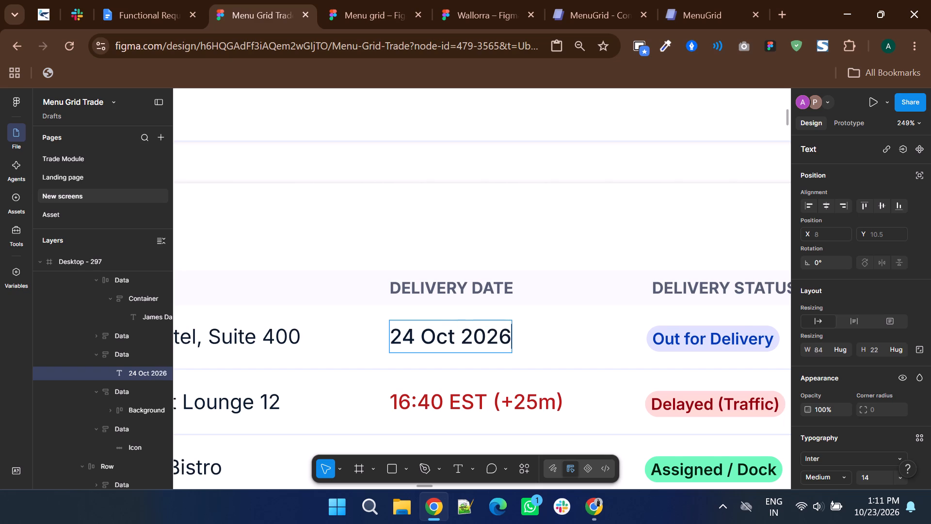
Rewrite the first row's delivery date in month-first format as Oct 24, 2026.
{"action": "scroll", "coordinate": [428, 375], "scroll_direction": "down", "scroll_amount": 6, "text": "ctrl"}
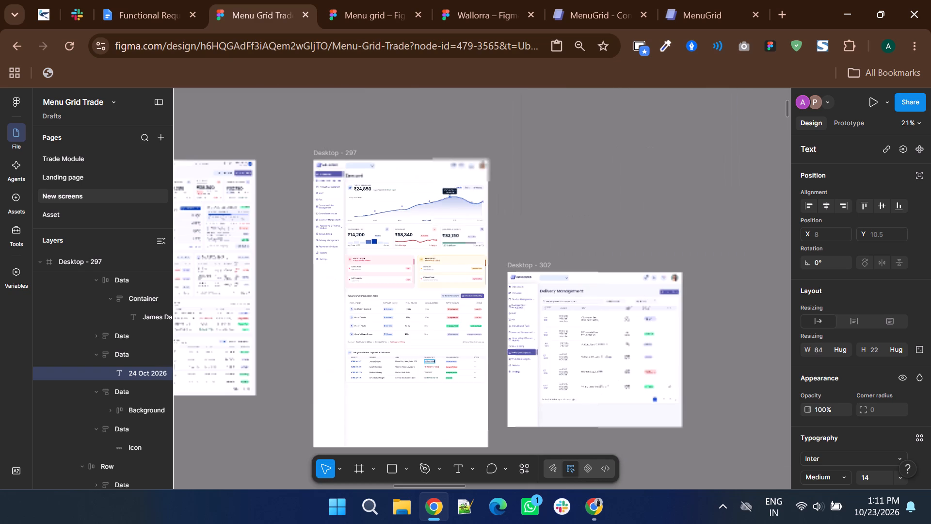
{"action": "scroll", "coordinate": [639, 324], "scroll_direction": "up", "scroll_amount": 4, "text": "ctrl"}
{"action": "scroll", "coordinate": [639, 324], "scroll_direction": "up", "scroll_amount": 10, "text": "shift"}
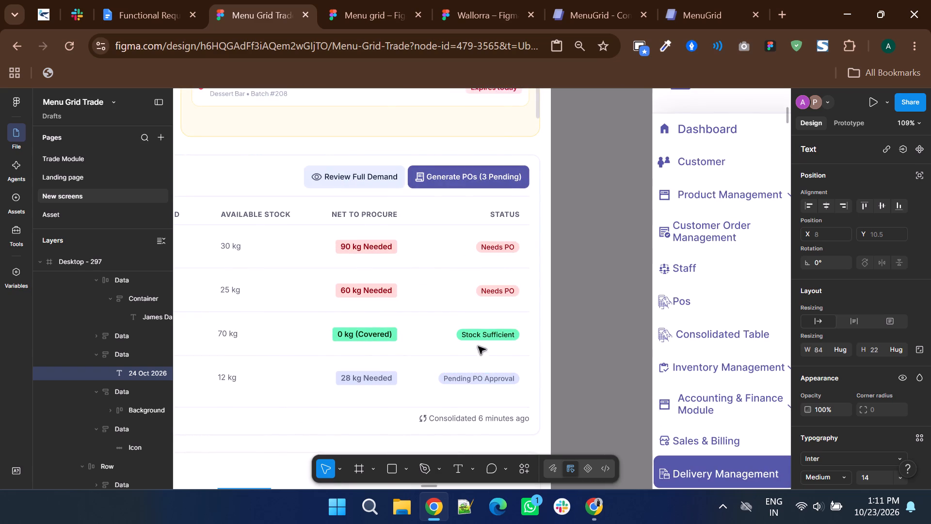
{"action": "scroll", "coordinate": [486, 342], "scroll_direction": "down", "scroll_amount": 4}
{"action": "scroll", "coordinate": [214, 237], "scroll_direction": "up", "scroll_amount": 3, "text": "shift"}
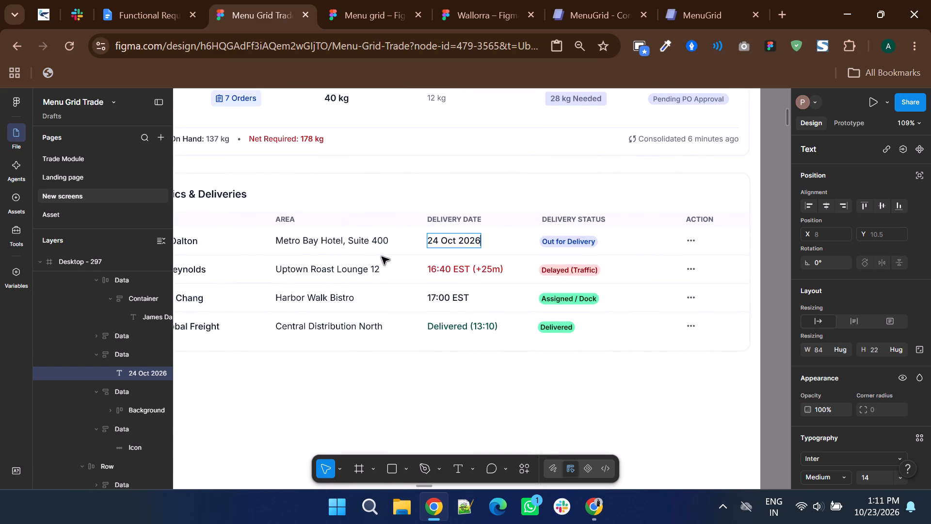
{"action": "scroll", "coordinate": [443, 241], "scroll_direction": "up", "scroll_amount": 3, "text": "ctrl"}
{"action": "left_click_drag", "start_coordinate": [485, 246], "coordinate": [424, 246]}
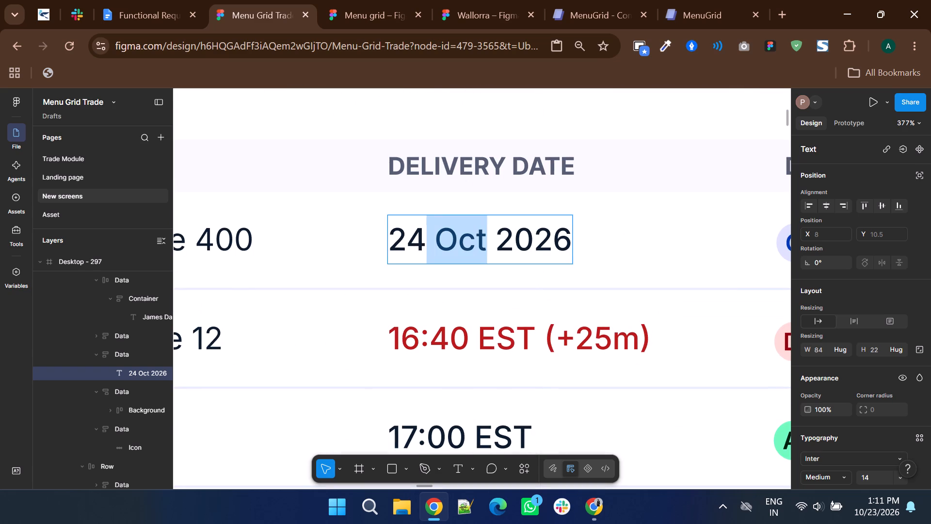
{"action": "left_click_drag", "start_coordinate": [424, 246], "coordinate": [378, 246]}
{"action": "type", "text": "oc"}
{"action": "key", "text": "BackSpace"}
{"action": "key", "text": "BackSpace"}
{"action": "type", "text": "OC"}
{"action": "key", "text": "BackSpace"}
{"action": "key", "text": "t"}
{"action": "key", "text": "BackSpace"}
{"action": "type", "text": "ct"}
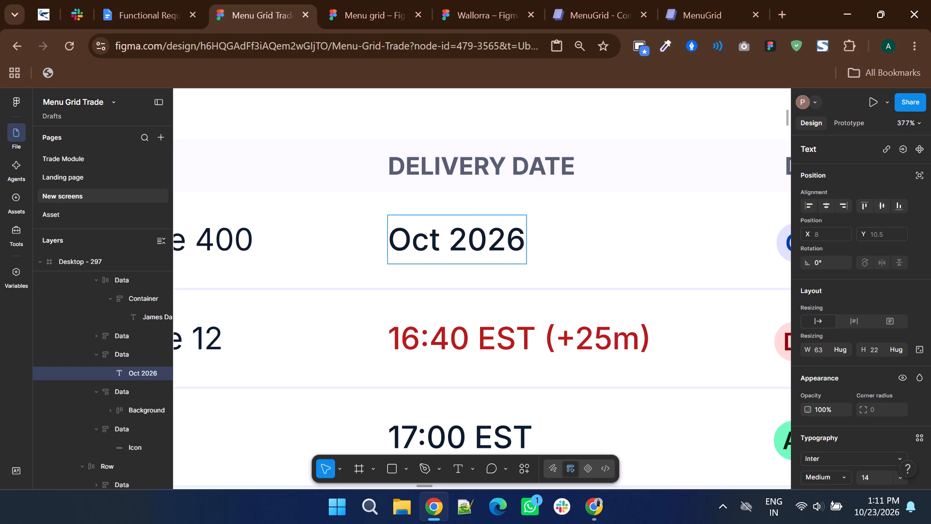
{"action": "type", "text": "24,"}
{"action": "key", "text": "BackSpace"}
{"action": "key", "text": "BackSpace"}
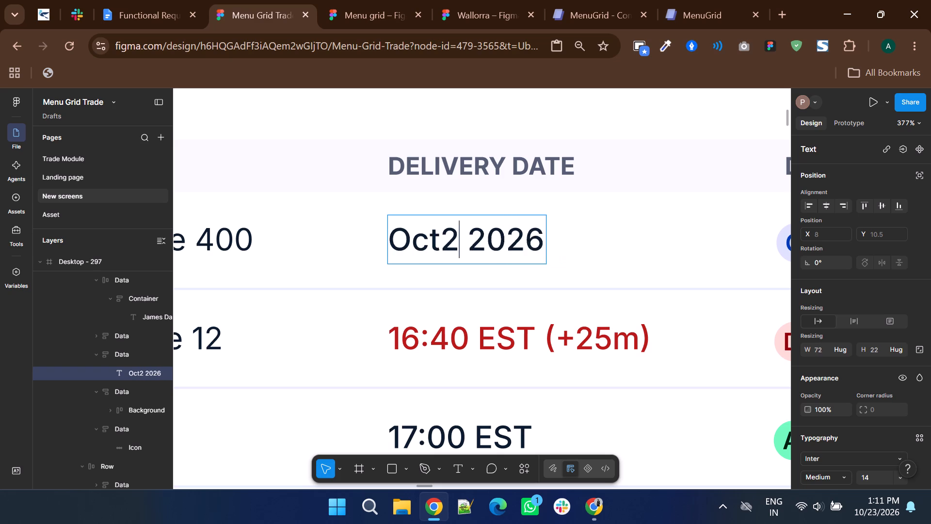
{"action": "key", "text": "BackSpace"}
{"action": "key", "text": "space"}
{"action": "type", "text": "24"}
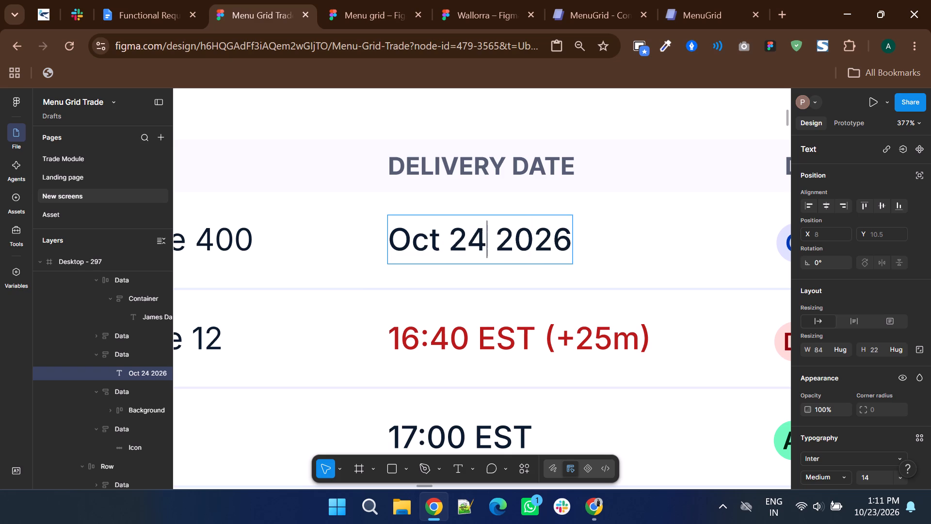
{"action": "key", "text": "comma"}
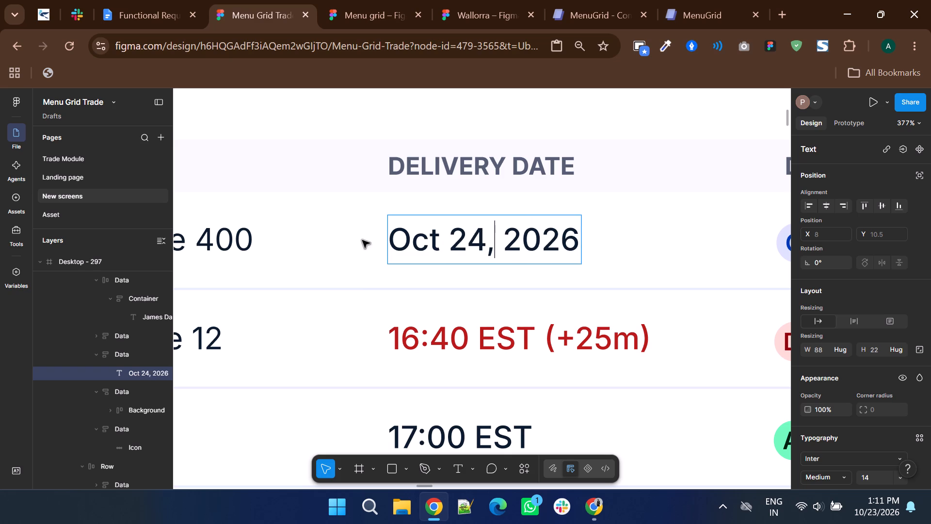
{"action": "left_click", "coordinate": [344, 236]}
Replace the Delivery Date texts in the second, third and fourth rows with a copy of the first row's Oct 24, 2026 text.
{"action": "right_click", "coordinate": [403, 246]}
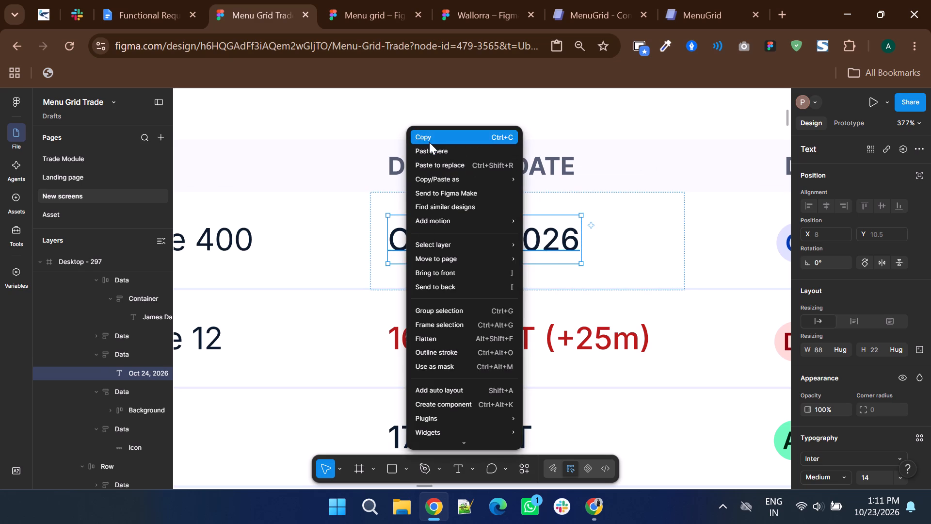
{"action": "left_click", "coordinate": [429, 142]}
{"action": "scroll", "coordinate": [441, 327], "scroll_direction": "down", "scroll_amount": 1, "text": "ctrl"}
{"action": "left_click", "coordinate": [448, 333], "text": "ctrl"}
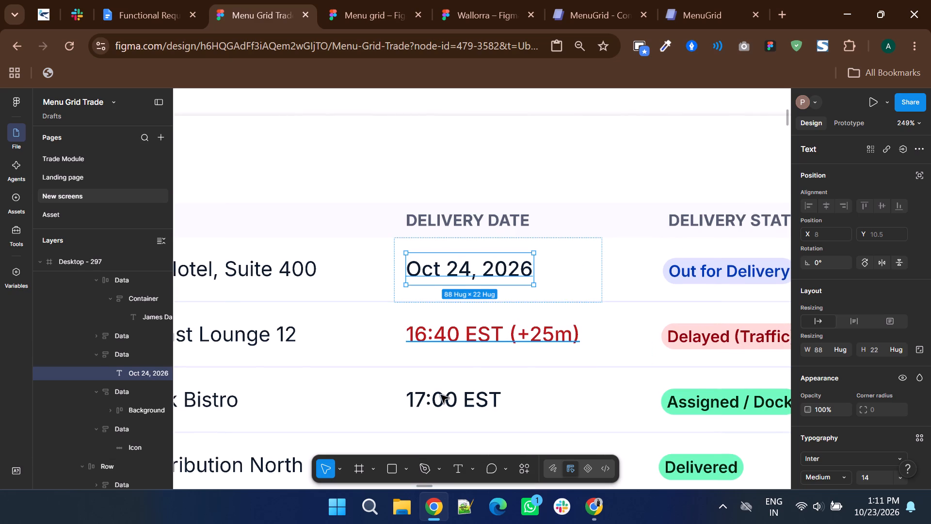
{"action": "left_click", "coordinate": [441, 395], "text": "ctrl+shift"}
{"action": "scroll", "coordinate": [453, 376], "scroll_direction": "down", "scroll_amount": 4}
{"action": "left_click", "coordinate": [453, 194], "text": "ctrl+shift"}
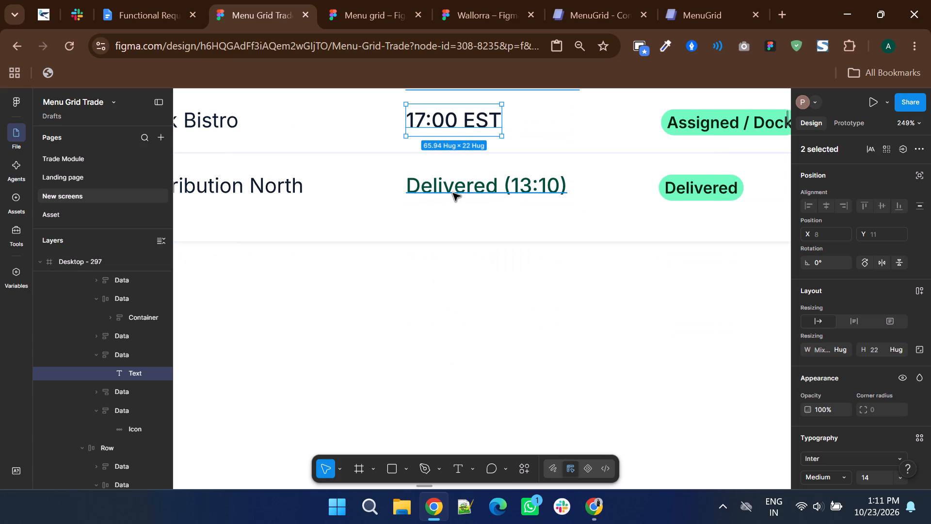
{"action": "right_click", "coordinate": [453, 193]}
{"action": "left_click", "coordinate": [486, 162]}
Set the delivery dates of the second, third and fourth rows to Oct 25, Oct 26 and Oct 27, 2026.
{"action": "scroll", "coordinate": [473, 309], "scroll_direction": "up", "scroll_amount": 2}
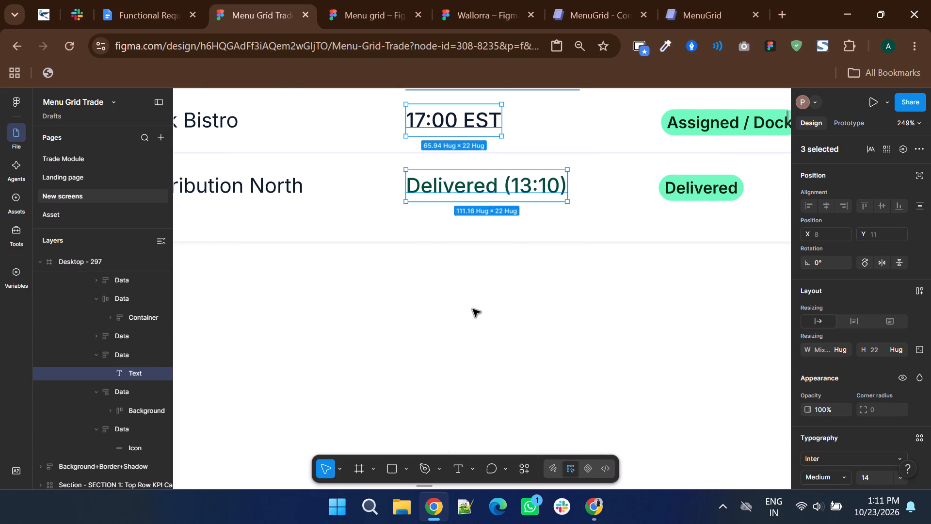
{"action": "scroll", "coordinate": [473, 309], "scroll_direction": "up", "scroll_amount": 1}
{"action": "scroll", "coordinate": [457, 349], "scroll_direction": "up", "scroll_amount": 1}
{"action": "scroll", "coordinate": [461, 312], "scroll_direction": "up", "scroll_amount": 2, "text": "ctrl"}
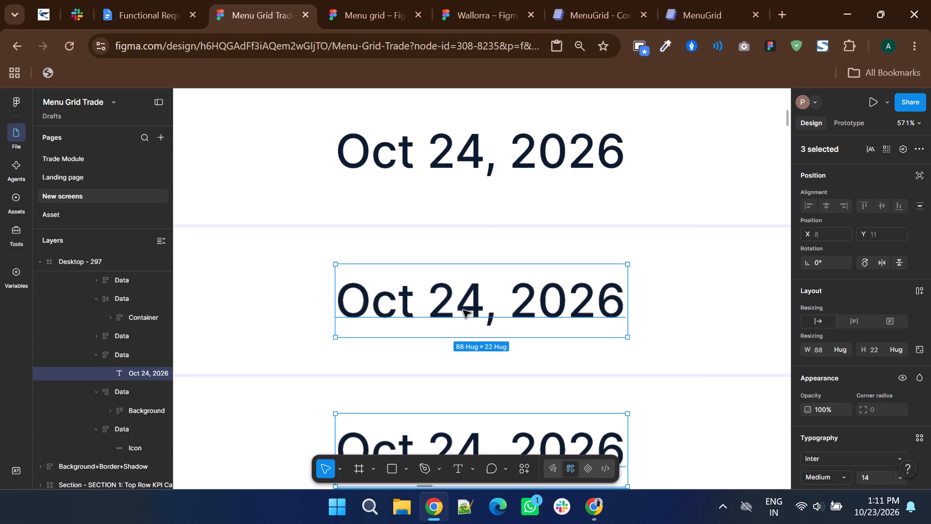
{"action": "double_click", "coordinate": [463, 310], "text": "ctrl"}
{"action": "left_click_drag", "start_coordinate": [459, 308], "coordinate": [481, 307]}
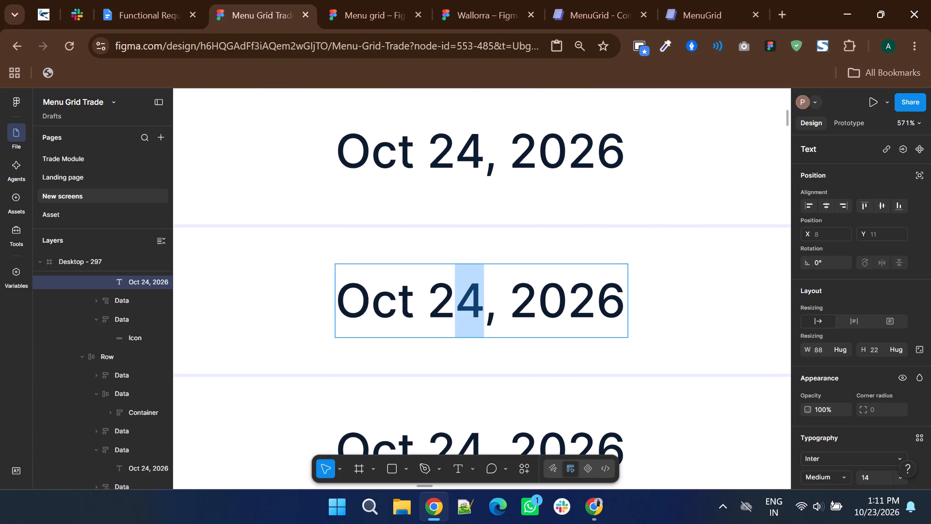
{"action": "key", "text": "5"}
{"action": "scroll", "coordinate": [480, 307], "scroll_direction": "down", "scroll_amount": 1}
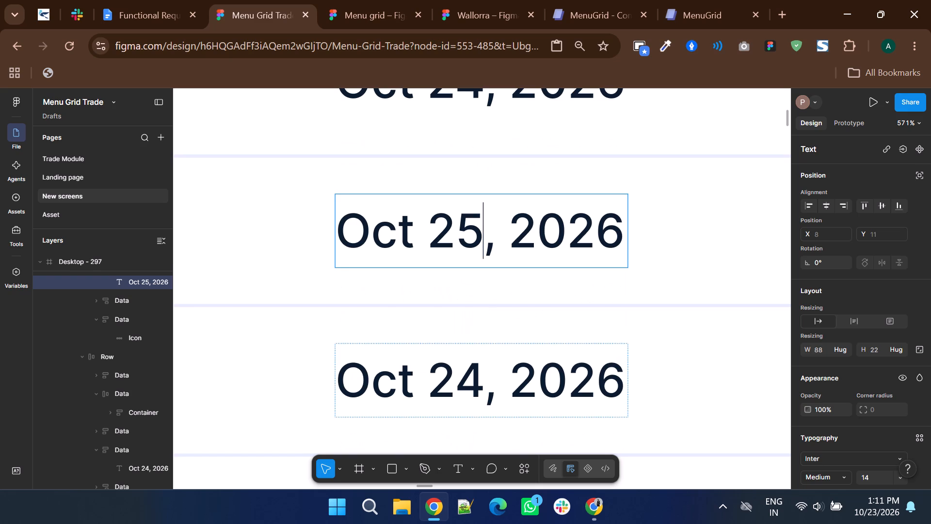
{"action": "left_click_drag", "start_coordinate": [457, 375], "coordinate": [472, 377]}
{"action": "key", "text": "6"}
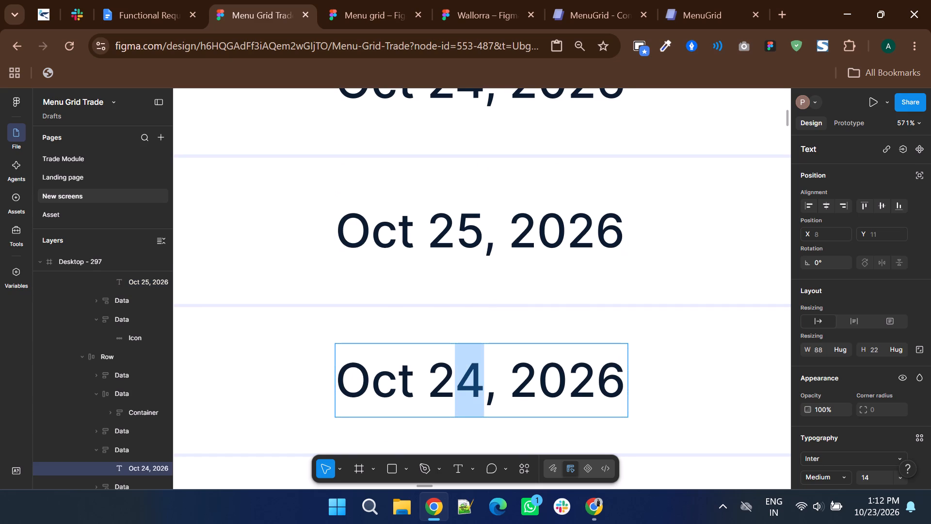
{"action": "scroll", "coordinate": [455, 347], "scroll_direction": "down", "scroll_amount": 3}
{"action": "left_click_drag", "start_coordinate": [465, 329], "coordinate": [482, 336]}
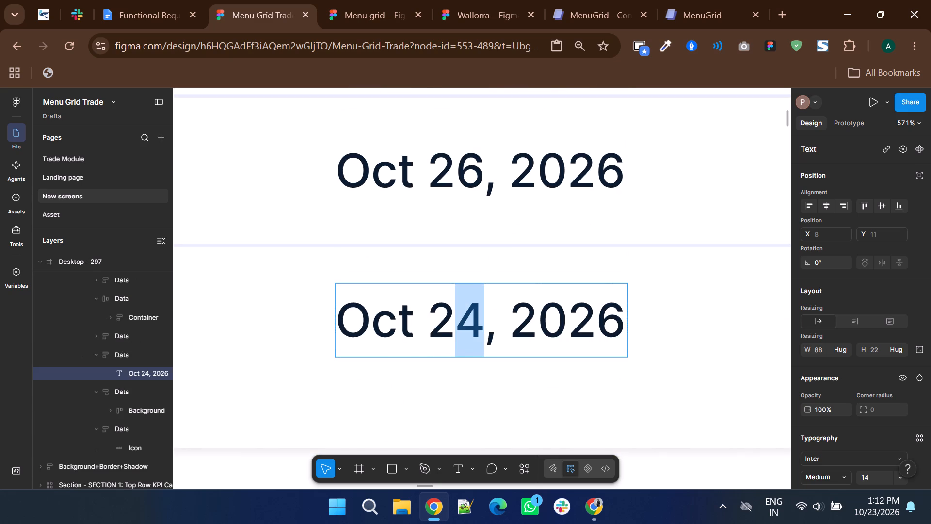
{"action": "key", "text": "7"}
{"action": "scroll", "coordinate": [537, 276], "scroll_direction": "down", "scroll_amount": 4, "text": "ctrl"}
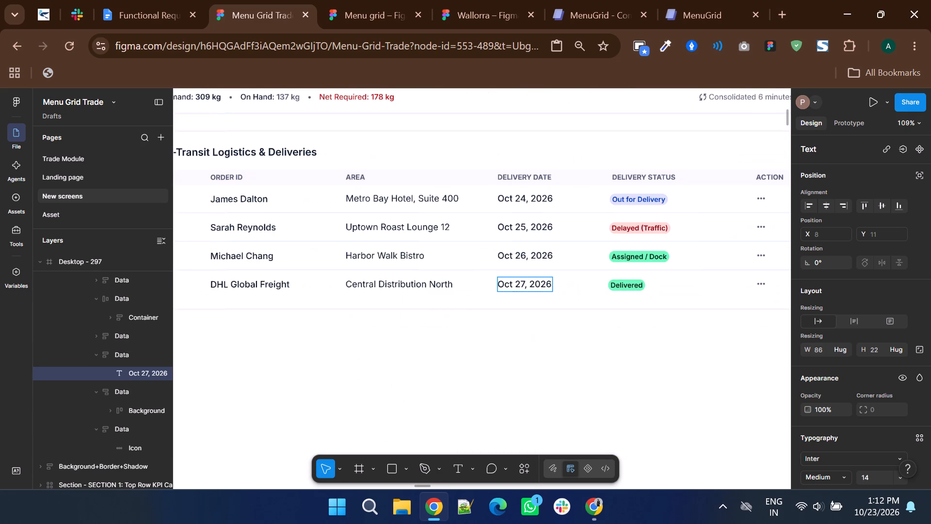
{"action": "left_click", "coordinate": [398, 367]}
{"action": "left_click", "coordinate": [398, 367]}
Replace the four names in the second Order ID column with copies of the first row's #ORD-89211 text.
{"action": "scroll", "coordinate": [427, 354], "scroll_direction": "up", "scroll_amount": 1, "text": "shift"}
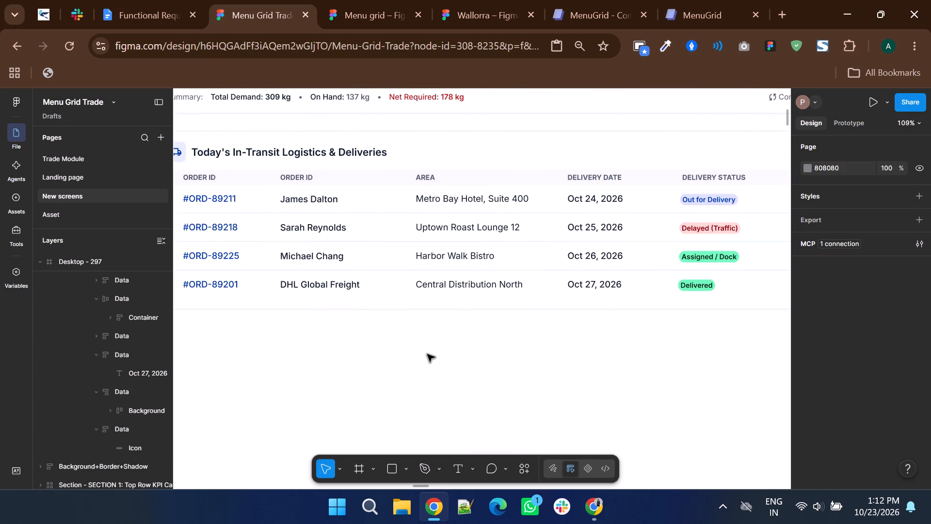
{"action": "scroll", "coordinate": [508, 361], "scroll_direction": "up", "scroll_amount": 2, "text": "shift"}
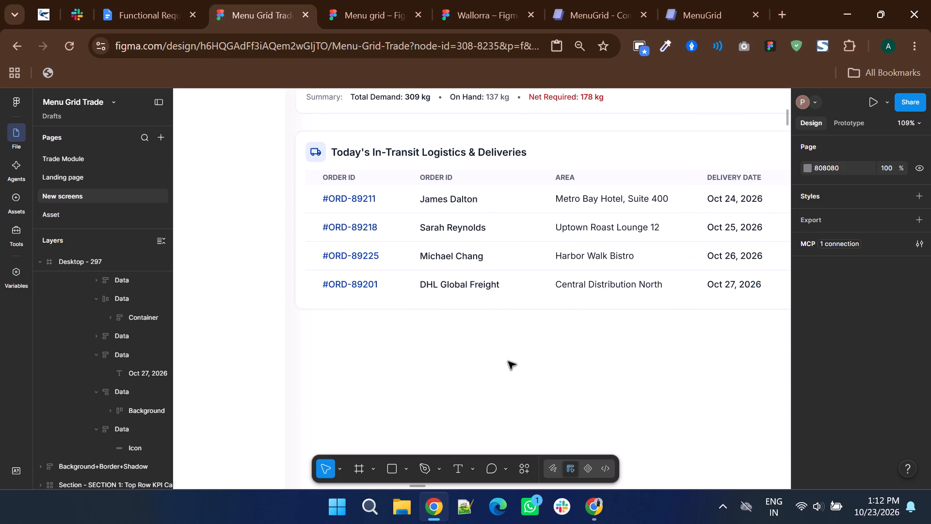
{"action": "scroll", "coordinate": [469, 388], "scroll_direction": "up", "scroll_amount": 1}
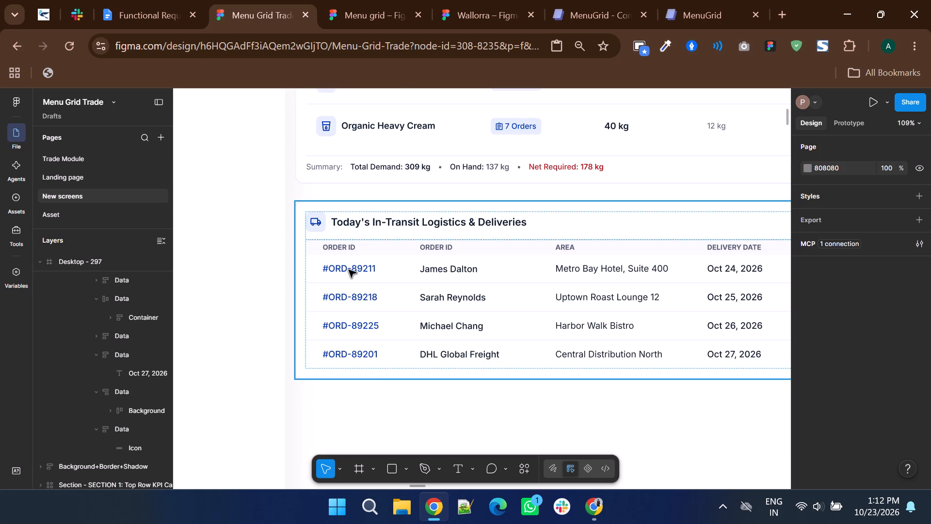
{"action": "left_click", "coordinate": [340, 265], "text": "ctrl"}
{"action": "right_click", "coordinate": [340, 264]}
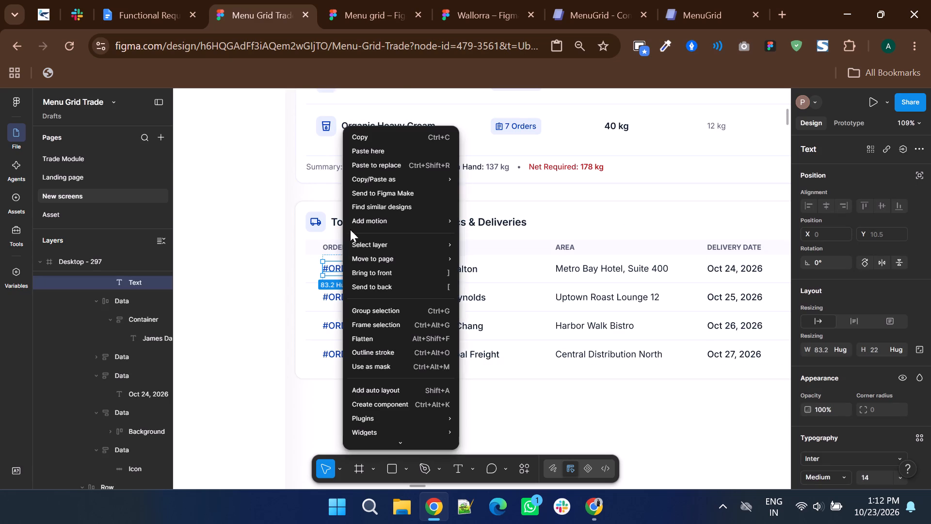
{"action": "left_click", "coordinate": [363, 138]}
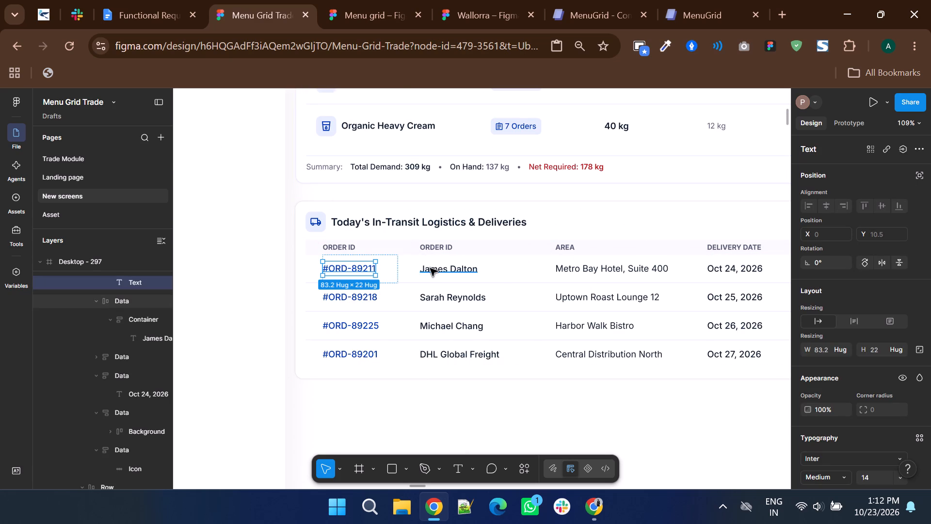
{"action": "left_click", "coordinate": [431, 268], "text": "ctrl"}
{"action": "left_click", "coordinate": [433, 295], "text": "ctrl+shift"}
{"action": "left_click", "coordinate": [433, 325], "text": "ctrl+shift"}
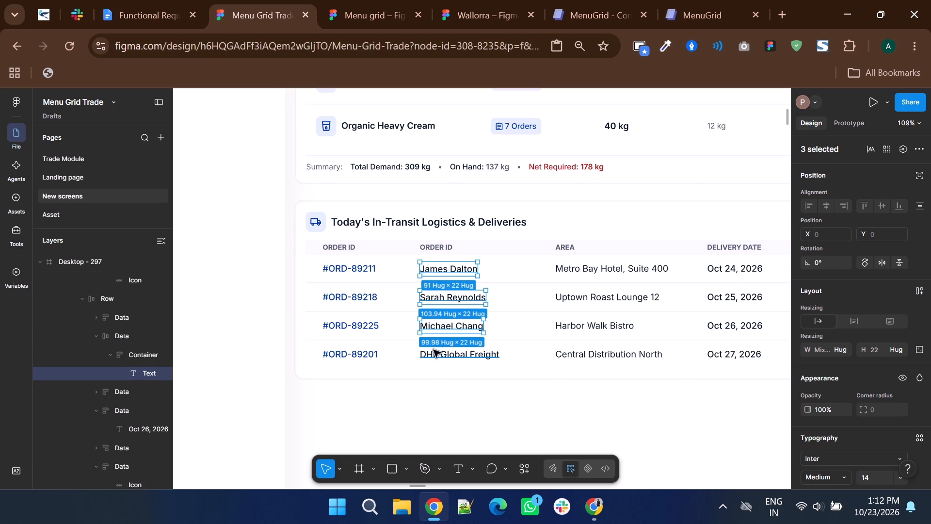
{"action": "left_click", "coordinate": [433, 351], "text": "ctrl+shift"}
{"action": "right_click", "coordinate": [433, 351]}
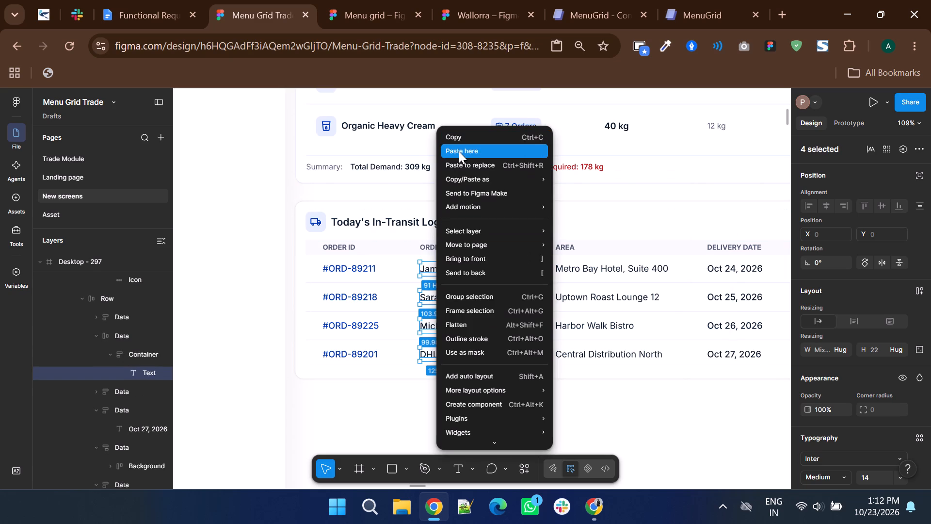
{"action": "left_click", "coordinate": [455, 163]}
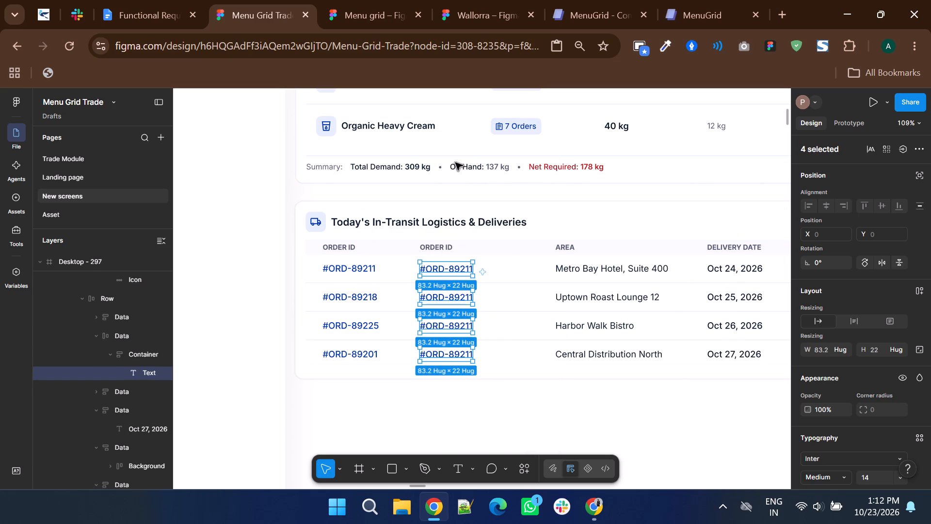
{"action": "left_click", "coordinate": [470, 418]}
Change the ORD prefix of the first row's ID in the first Order ID column to DEL, making it #DEL-89211.
{"action": "scroll", "coordinate": [326, 269], "scroll_direction": "up", "scroll_amount": 3, "text": "ctrl"}
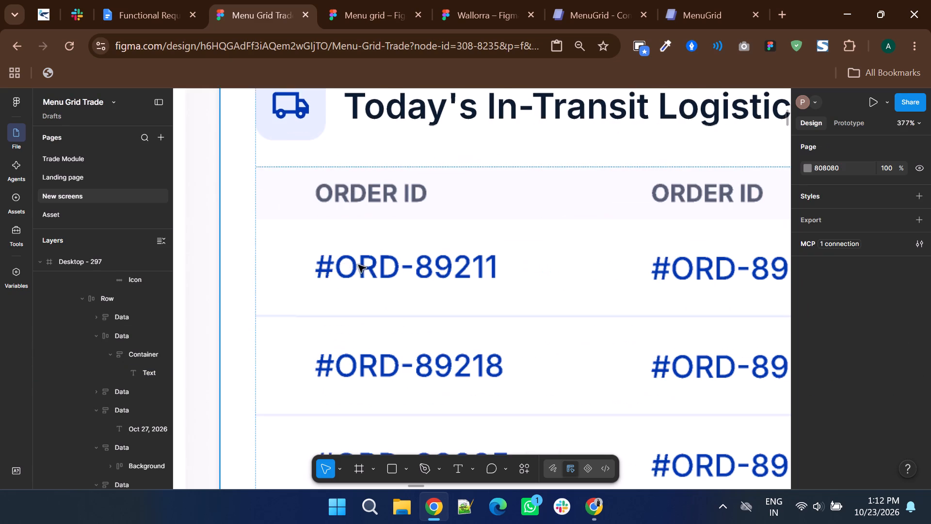
{"action": "double_click", "coordinate": [378, 266], "text": "ctrl"}
{"action": "double_click", "coordinate": [391, 272], "text": "ctrl"}
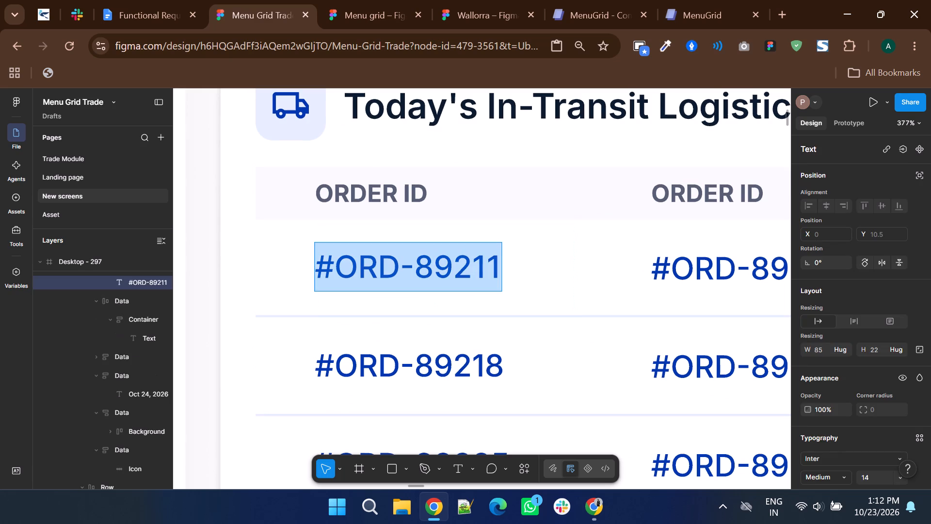
{"action": "left_click", "coordinate": [367, 265]}
{"action": "left_click_drag", "start_coordinate": [375, 266], "coordinate": [347, 269]}
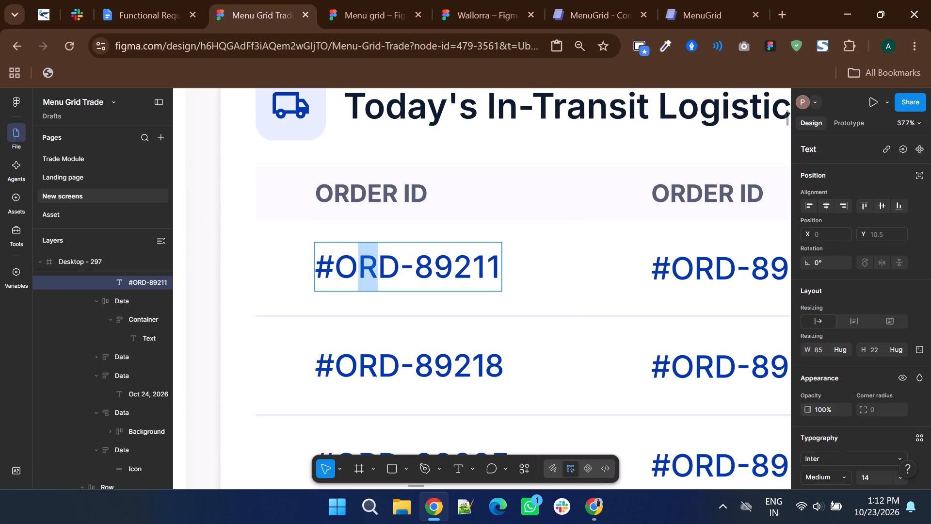
{"action": "left_click_drag", "start_coordinate": [347, 269], "coordinate": [342, 272]}
{"action": "key", "text": "BackSpace"}
{"action": "left_click", "coordinate": [361, 269]}
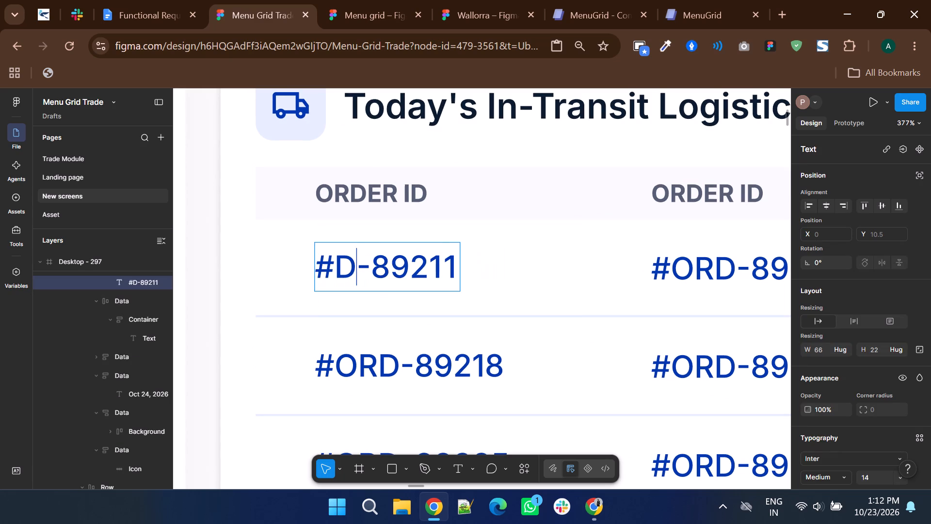
{"action": "key", "text": "shift+e"}
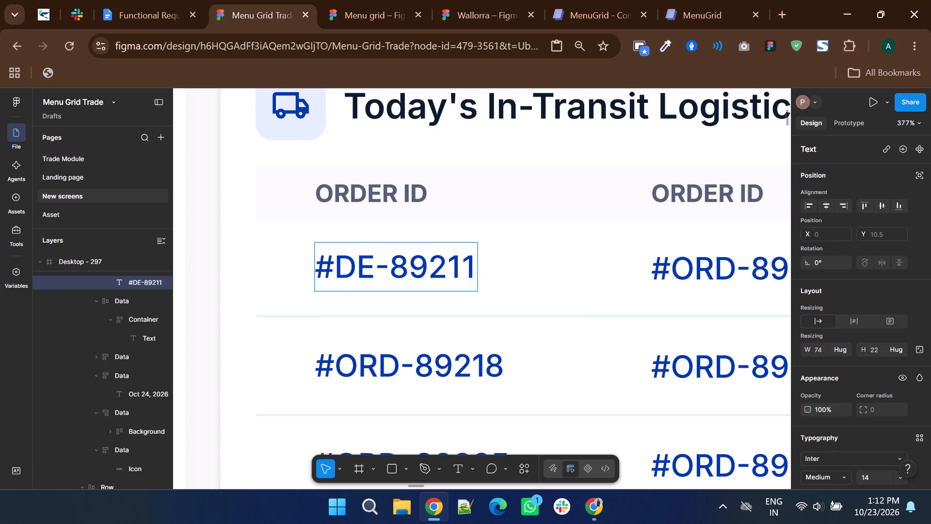
{"action": "key", "text": "shift+l"}
Change the second row's ID in the first column to #DEL-89218.
{"action": "scroll", "coordinate": [361, 269], "scroll_direction": "down", "scroll_amount": 2}
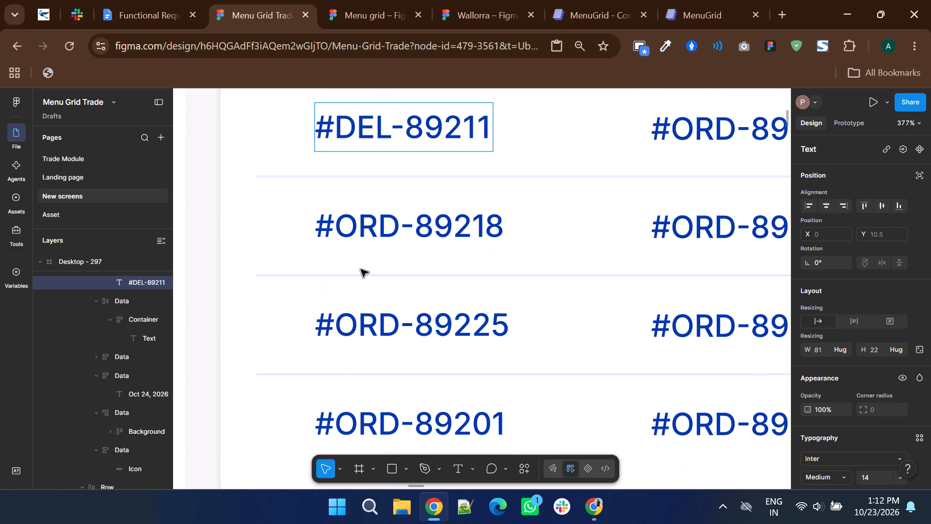
{"action": "left_click_drag", "start_coordinate": [401, 229], "coordinate": [349, 231]}
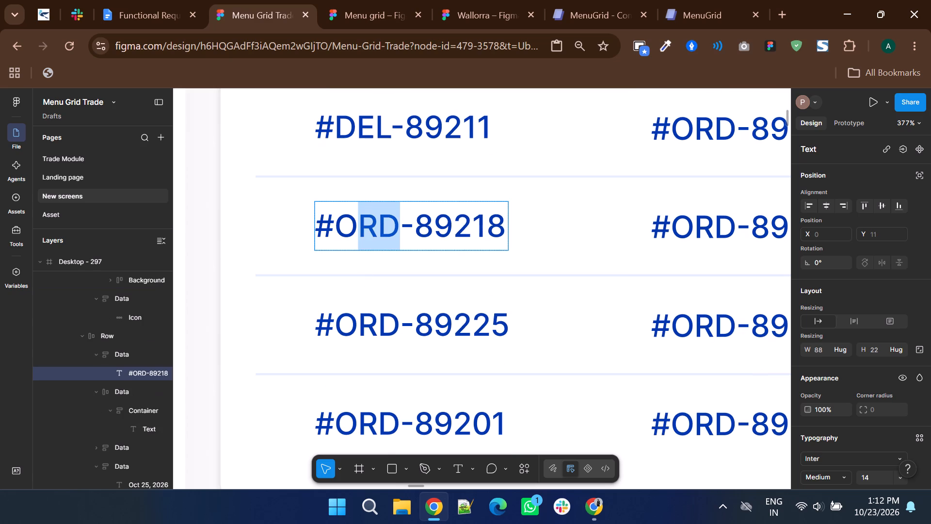
{"action": "left_click_drag", "start_coordinate": [349, 231], "coordinate": [345, 231]}
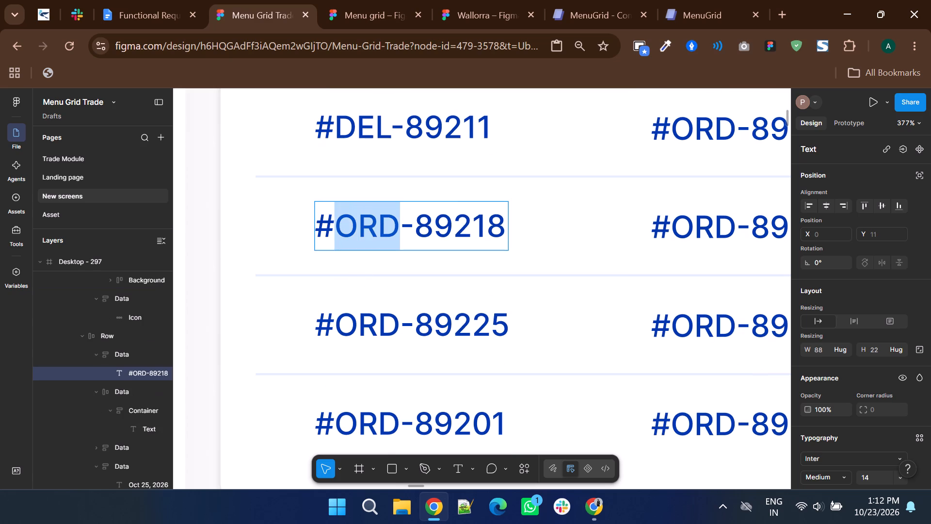
{"action": "type", "text": "EE"}
{"action": "key", "text": "BackSpace"}
{"action": "key", "text": "BackSpace"}
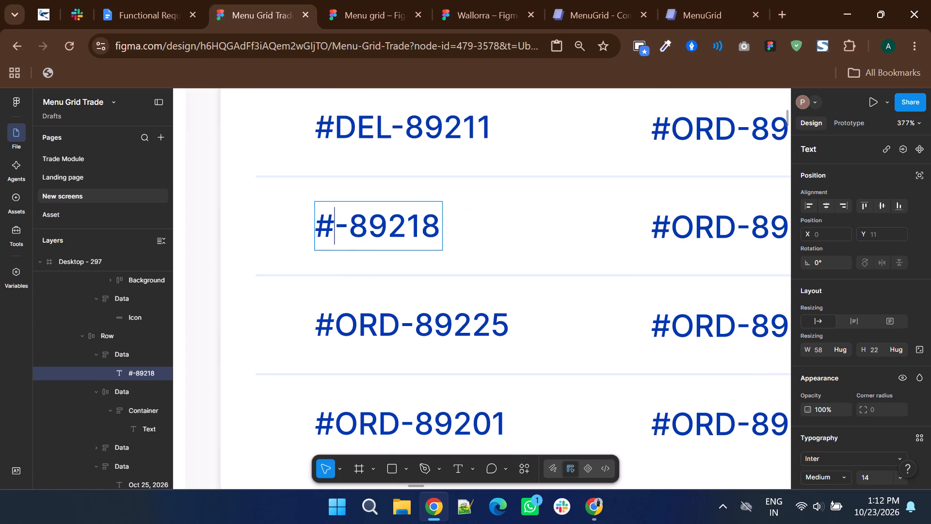
{"action": "type", "text": "DEL"}
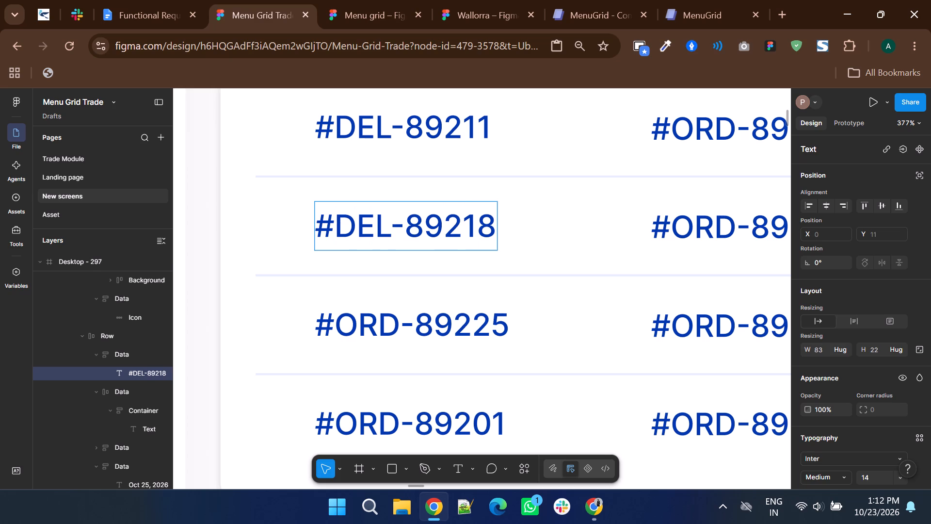
Change the third and fourth rows' IDs in the first column to #DEL-89225 and #DEL-89201.
{"action": "scroll", "coordinate": [357, 259], "scroll_direction": "down", "scroll_amount": 1}
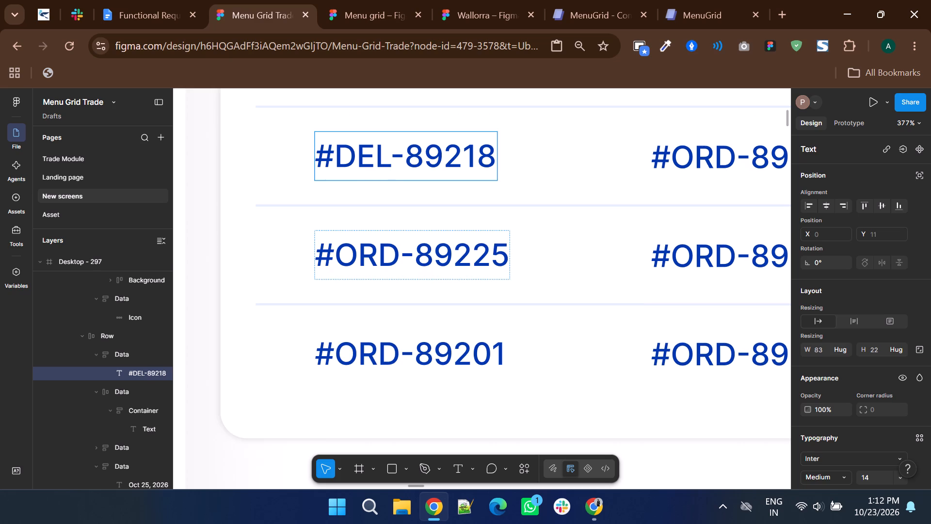
{"action": "left_click_drag", "start_coordinate": [401, 264], "coordinate": [343, 262]}
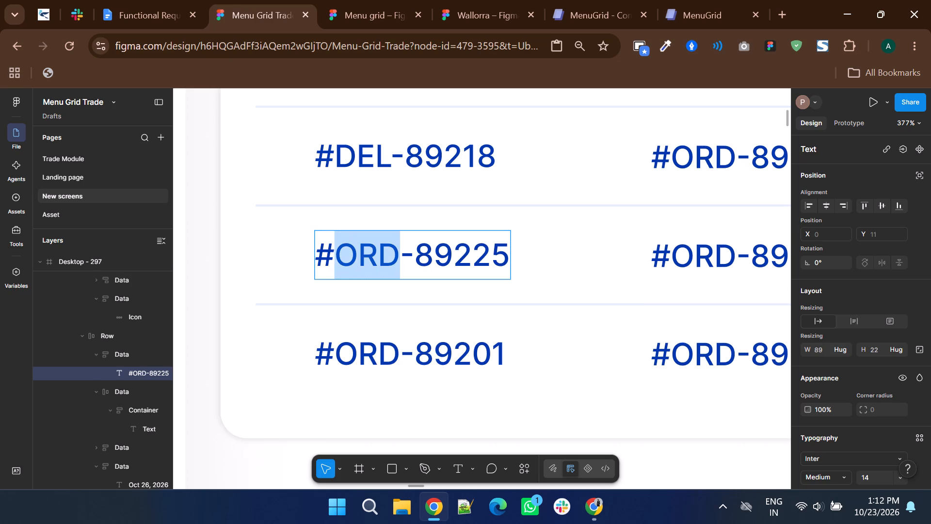
{"action": "key", "text": "shift+e"}
{"action": "key", "text": "BackSpace"}
{"action": "type", "text": "DEL"}
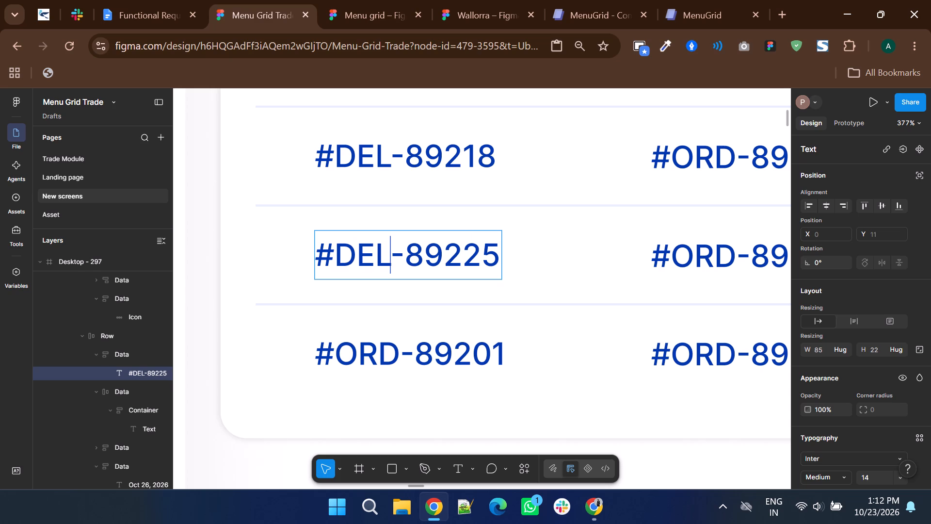
{"action": "left_click_drag", "start_coordinate": [392, 356], "coordinate": [387, 357]}
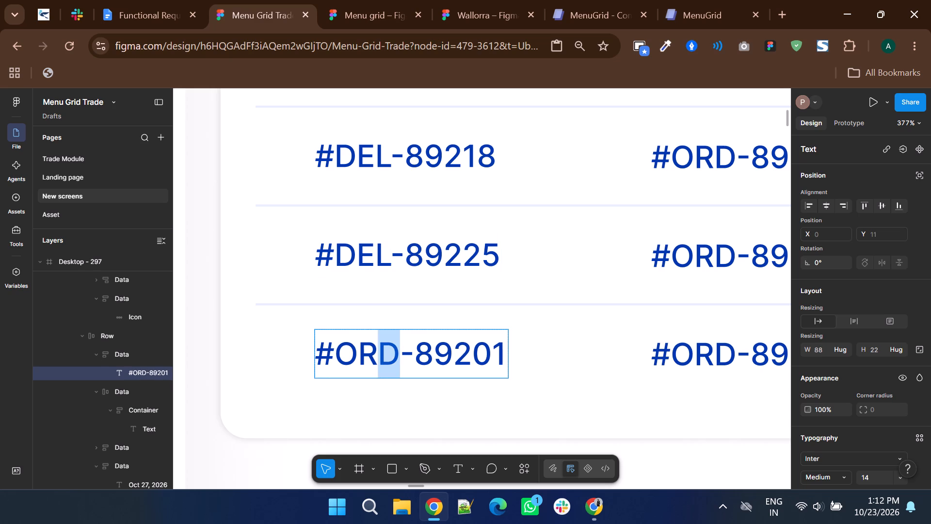
{"action": "left_click_drag", "start_coordinate": [387, 357], "coordinate": [346, 351]}
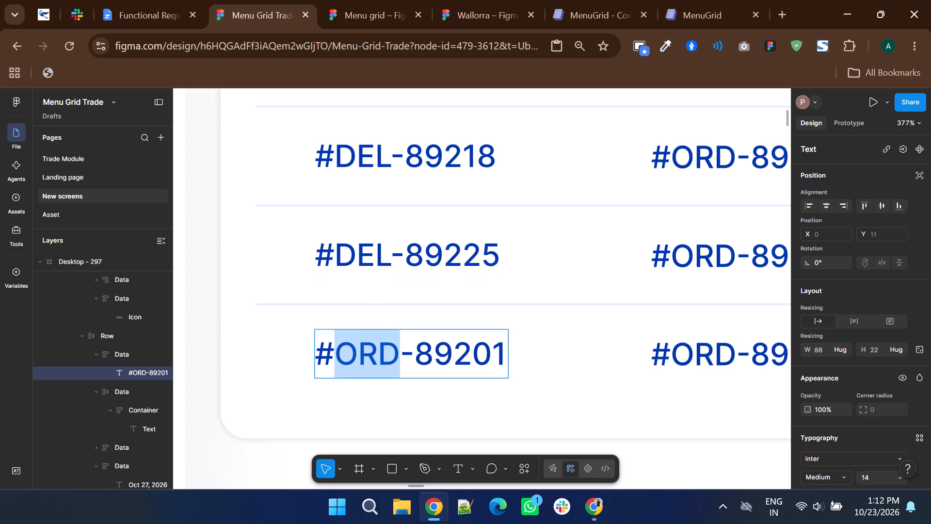
{"action": "key", "text": "shift+e"}
{"action": "key", "text": "BackSpace"}
{"action": "type", "text": "DEL"}
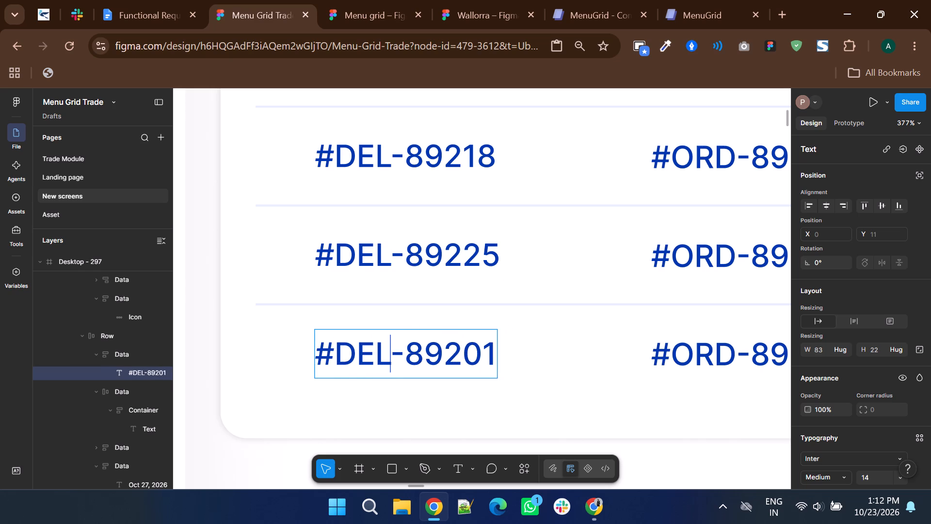
{"action": "scroll", "coordinate": [372, 341], "scroll_direction": "down", "scroll_amount": 4, "text": "ctrl"}
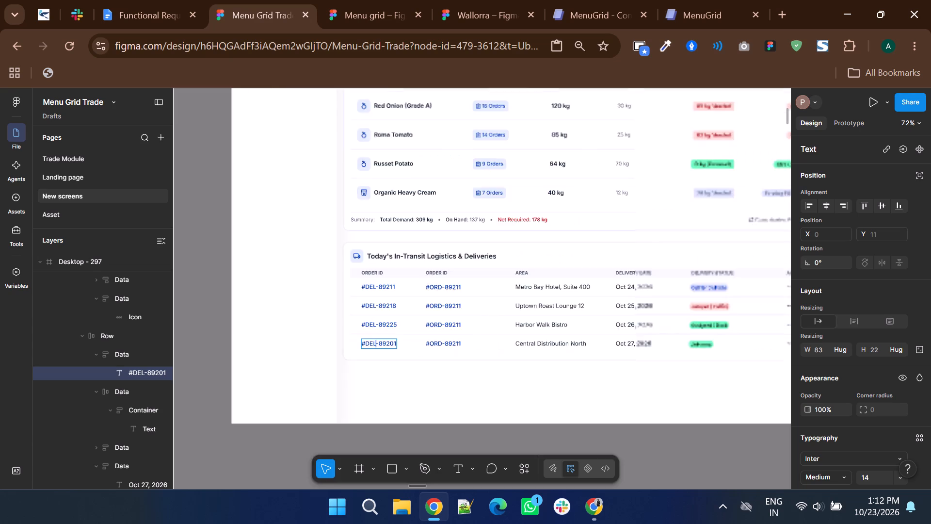
{"action": "scroll", "coordinate": [372, 341], "scroll_direction": "down", "scroll_amount": 2, "text": "ctrl"}
{"action": "double_click", "coordinate": [289, 382]}
Compare the dashboard's in-transit deliveries table with the table on the Delivery Management screen.
{"action": "scroll", "coordinate": [423, 338], "scroll_direction": "up", "scroll_amount": 3, "text": "ctrl"}
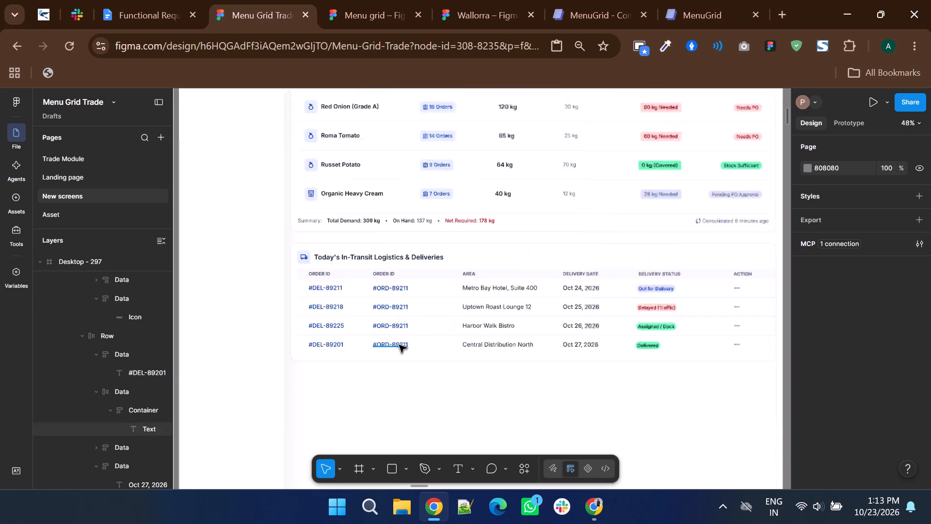
{"action": "scroll", "coordinate": [399, 345], "scroll_direction": "up", "scroll_amount": 1, "text": "ctrl"}
{"action": "scroll", "coordinate": [399, 345], "scroll_direction": "down", "scroll_amount": 2, "text": "ctrl"}
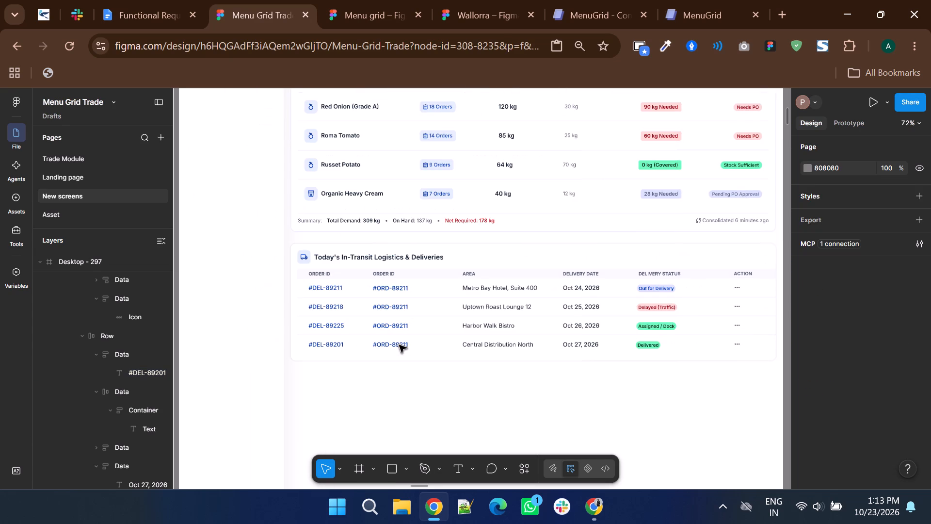
{"action": "scroll", "coordinate": [399, 345], "scroll_direction": "down", "scroll_amount": 2, "text": "shift"}
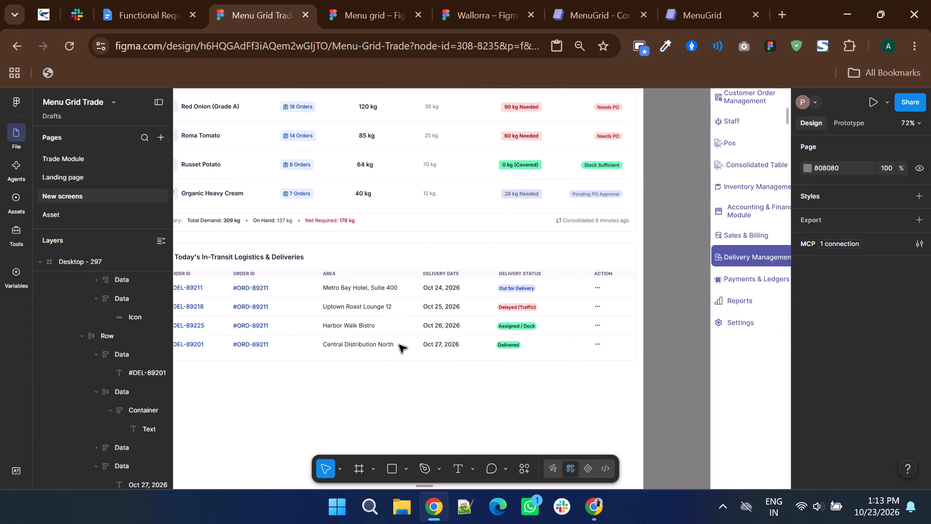
{"action": "scroll", "coordinate": [399, 345], "scroll_direction": "down", "scroll_amount": 1, "text": "ctrl"}
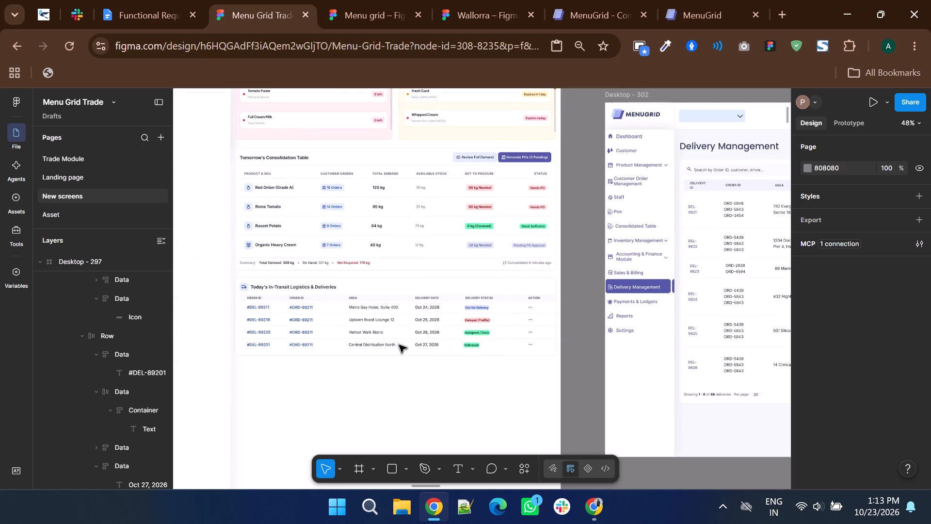
{"action": "scroll", "coordinate": [399, 345], "scroll_direction": "down", "scroll_amount": 1, "text": "ctrl"}
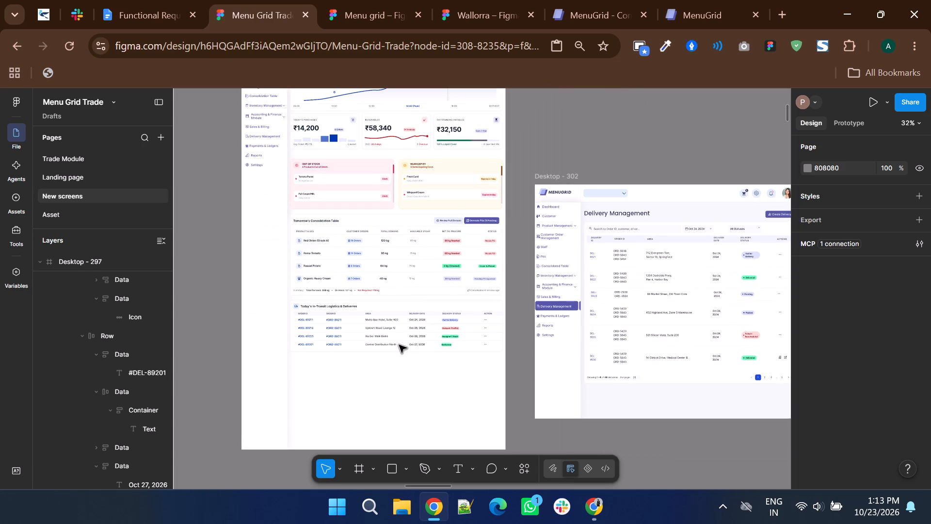
{"action": "scroll", "coordinate": [413, 341], "scroll_direction": "down", "scroll_amount": 1, "text": "shift"}
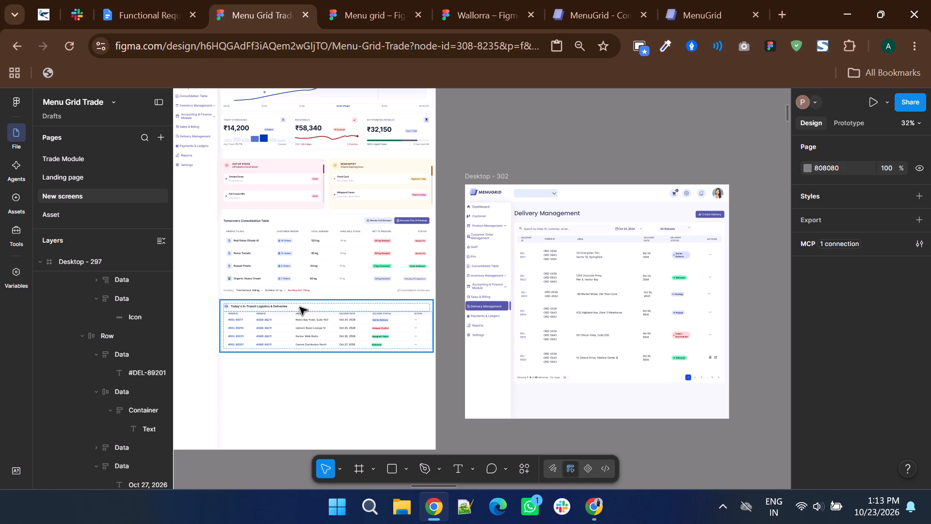
{"action": "scroll", "coordinate": [240, 307], "scroll_direction": "up", "scroll_amount": 4, "text": "ctrl"}
{"action": "scroll", "coordinate": [358, 311], "scroll_direction": "down", "scroll_amount": 2, "text": "ctrl"}
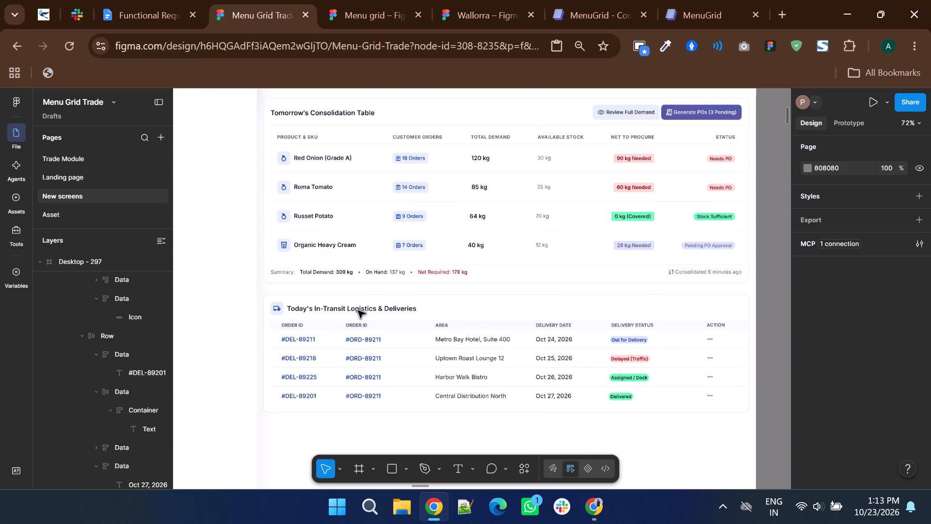
{"action": "scroll", "coordinate": [356, 311], "scroll_direction": "down", "scroll_amount": 1, "text": "ctrl"}
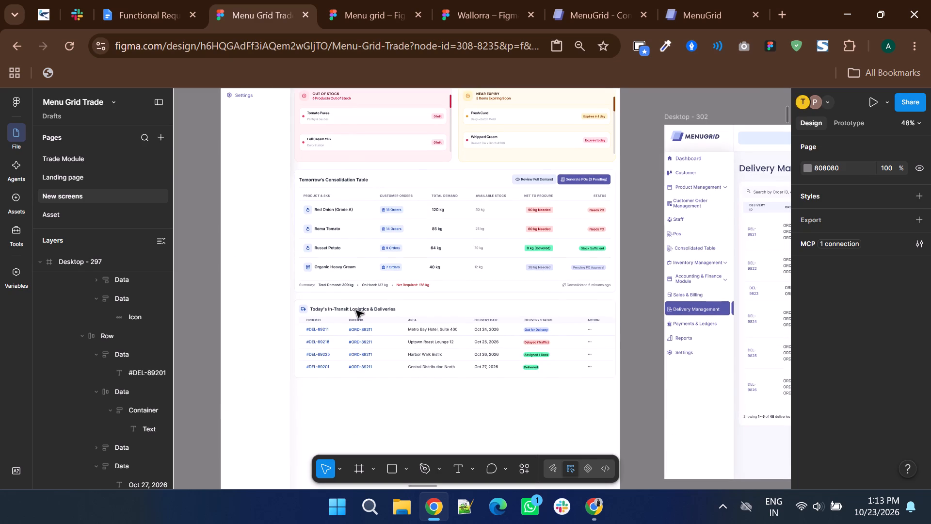
{"action": "scroll", "coordinate": [356, 311], "scroll_direction": "down", "scroll_amount": 1, "text": "ctrl"}
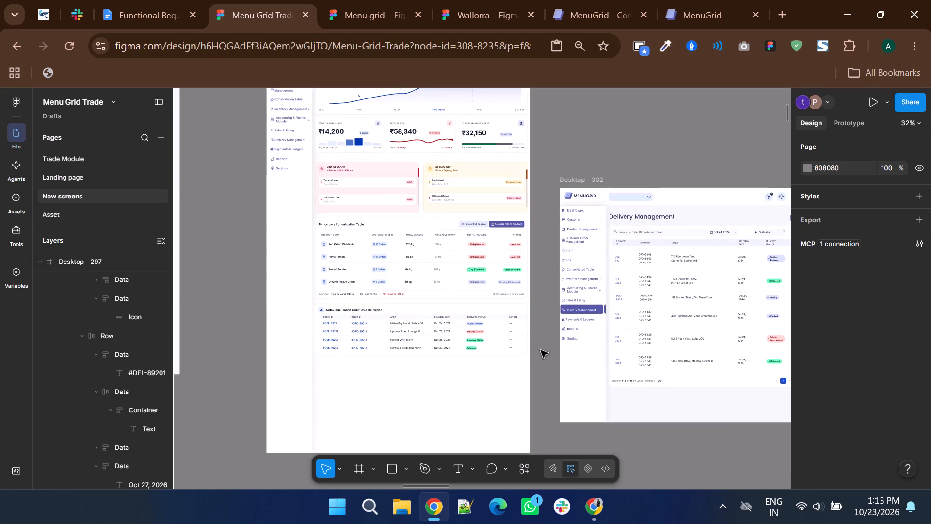
{"action": "scroll", "coordinate": [541, 350], "scroll_direction": "down", "scroll_amount": 1, "text": "shift"}
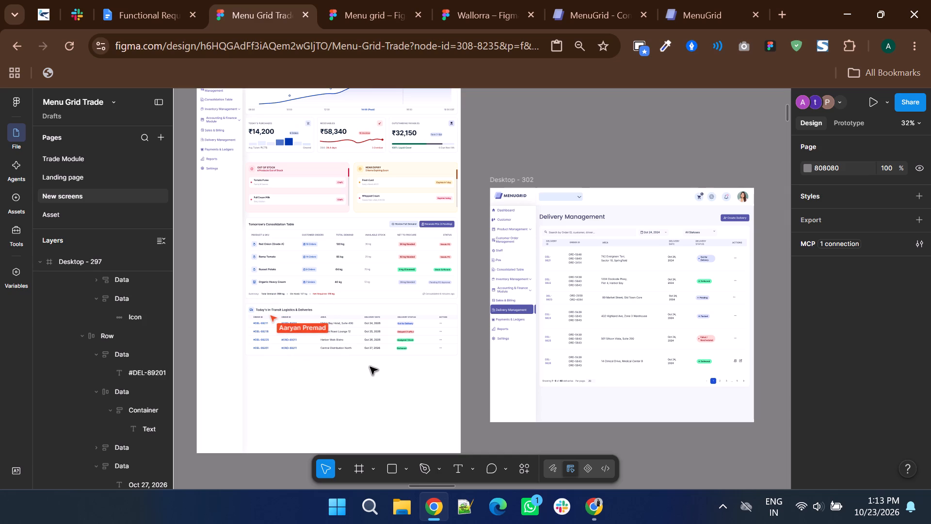
Shorten the in-transit table's heading to "Today's Deliveries" by removing "In-Transit Logistics &".
{"action": "scroll", "coordinate": [264, 311], "scroll_direction": "up", "scroll_amount": 5, "text": "ctrl"}
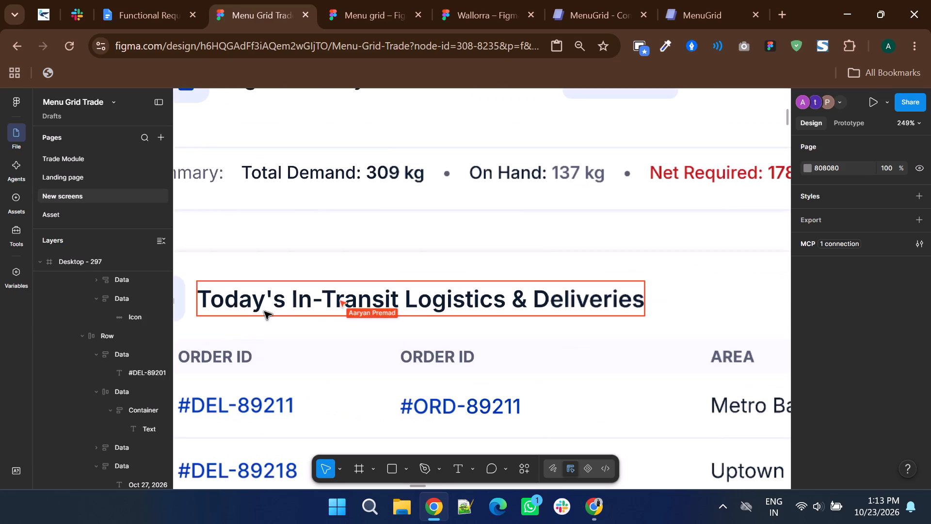
{"action": "double_click", "coordinate": [293, 300], "text": "ctrl"}
{"action": "scroll", "coordinate": [293, 300], "scroll_direction": "down", "scroll_amount": 1, "text": "ctrl"}
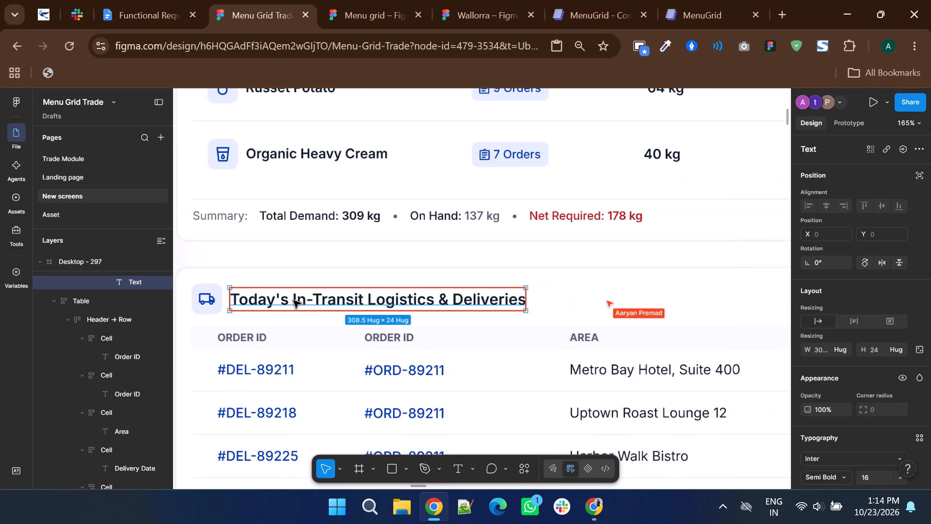
{"action": "triple_click", "coordinate": [293, 300]}
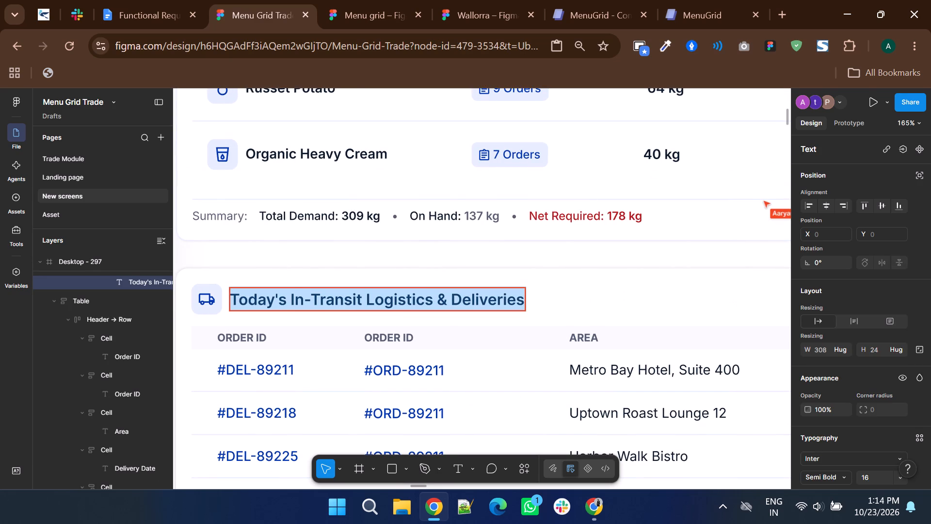
{"action": "left_click_drag", "start_coordinate": [293, 304], "coordinate": [448, 308]}
{"action": "key", "text": "BackSpace"}
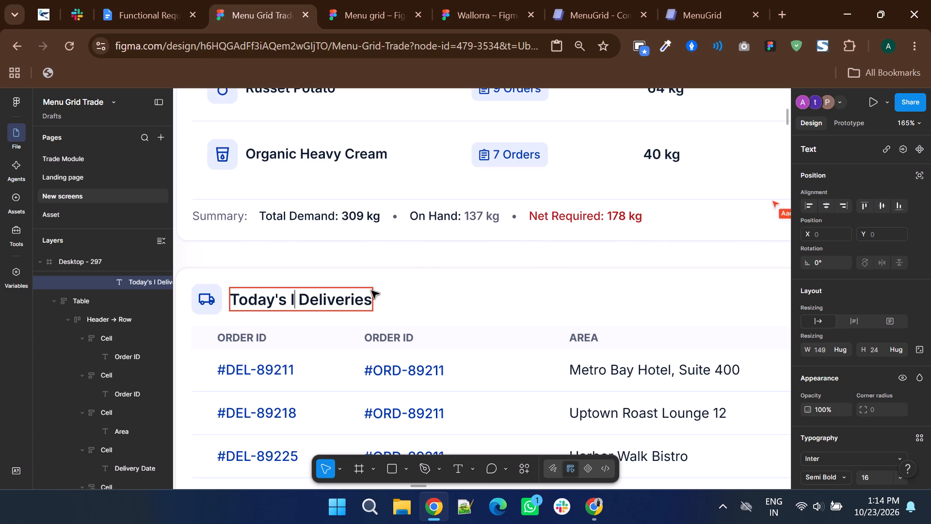
{"action": "key", "text": "BackSpace"}
{"action": "key", "text": "BackSpace"}
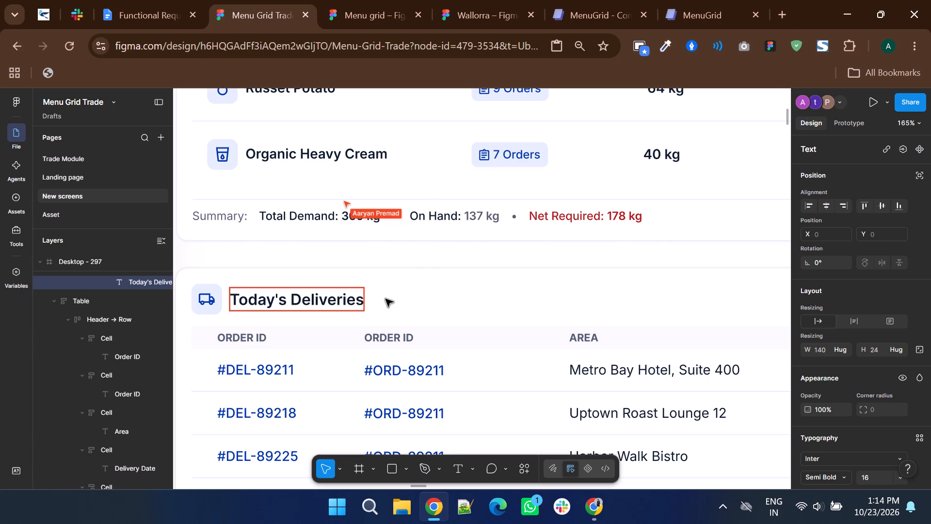
{"action": "left_click", "coordinate": [386, 299]}
{"action": "scroll", "coordinate": [386, 299], "scroll_direction": "down", "scroll_amount": 3, "text": "ctrl"}
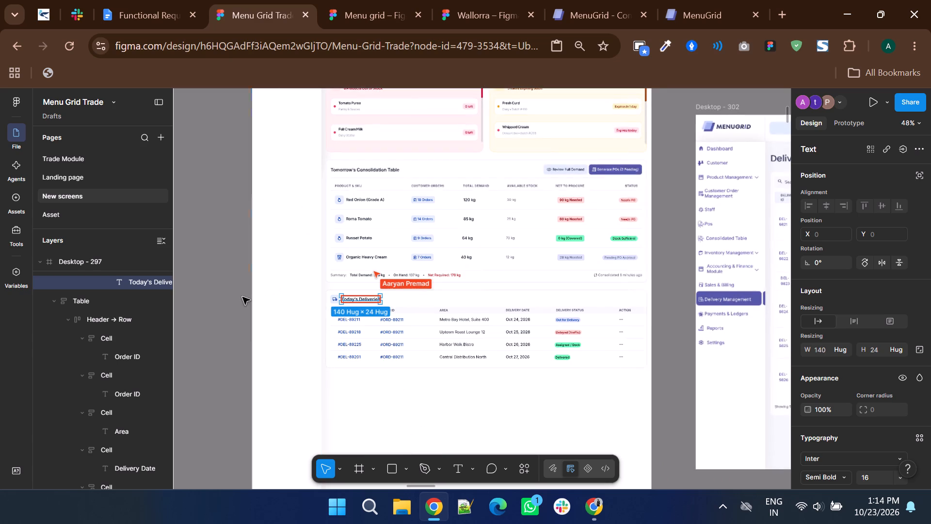
{"action": "left_click", "coordinate": [242, 297]}
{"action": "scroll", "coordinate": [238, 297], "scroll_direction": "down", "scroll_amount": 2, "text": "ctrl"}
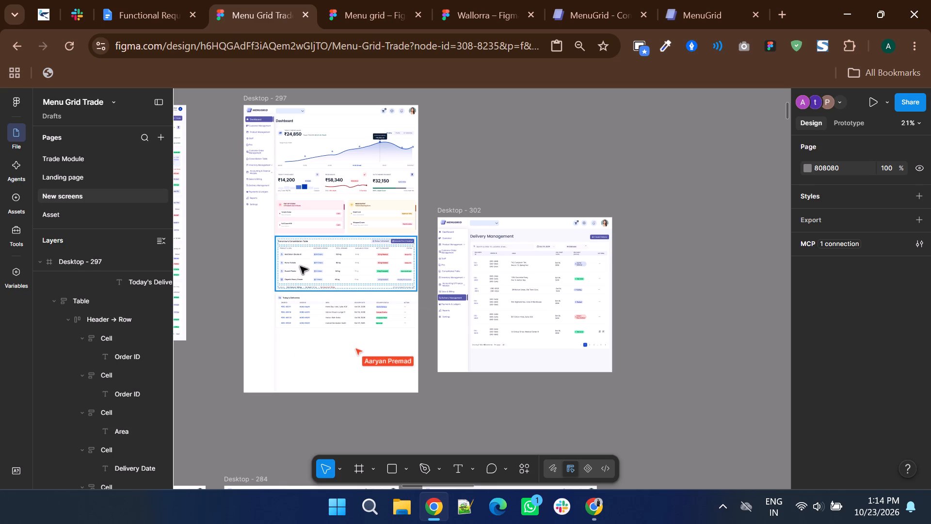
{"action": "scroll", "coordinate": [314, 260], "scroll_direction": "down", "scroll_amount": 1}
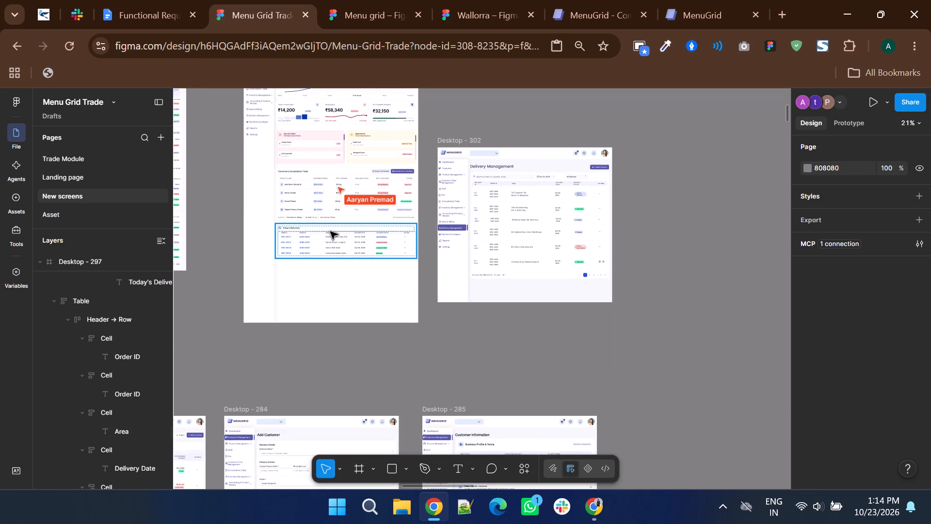
Review the reworked Desktop - 297 dashboard against the sections of the original dashboard beside it.
{"action": "scroll", "coordinate": [330, 231], "scroll_direction": "up", "scroll_amount": 3, "text": "ctrl"}
{"action": "scroll", "coordinate": [438, 257], "scroll_direction": "down", "scroll_amount": 1, "text": "ctrl"}
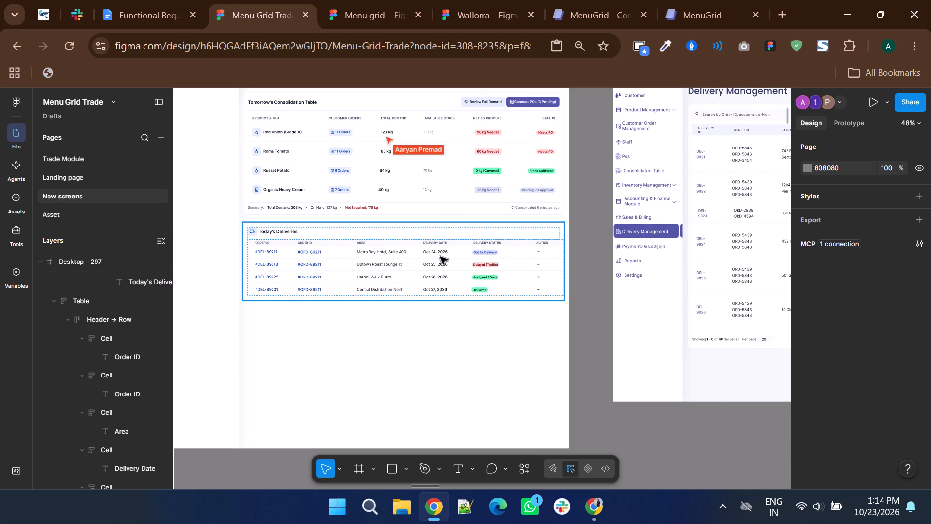
{"action": "scroll", "coordinate": [447, 257], "scroll_direction": "up", "scroll_amount": 3, "text": "shift"}
{"action": "scroll", "coordinate": [447, 257], "scroll_direction": "down", "scroll_amount": 2, "text": "ctrl"}
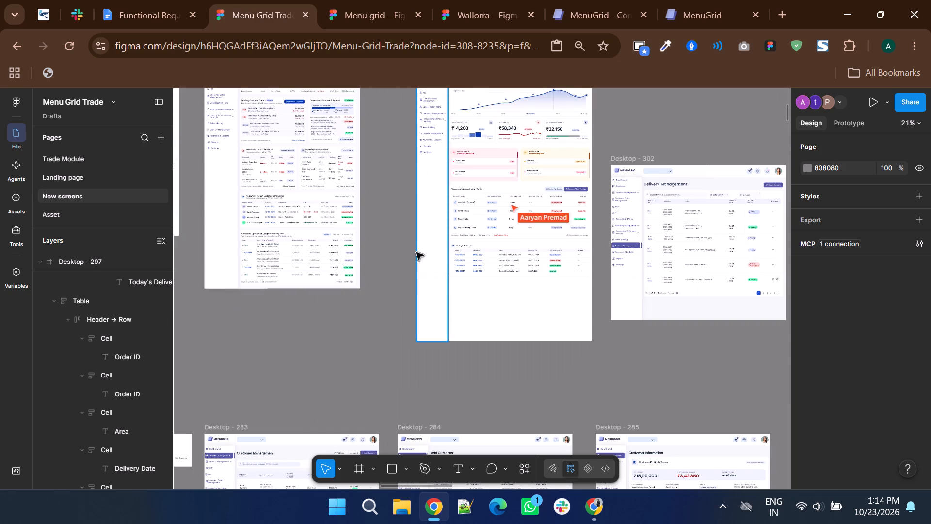
{"action": "scroll", "coordinate": [306, 221], "scroll_direction": "up", "scroll_amount": 4, "text": "ctrl"}
{"action": "scroll", "coordinate": [306, 221], "scroll_direction": "up", "scroll_amount": 3, "text": "shift"}
{"action": "scroll", "coordinate": [306, 221], "scroll_direction": "up", "scroll_amount": 2}
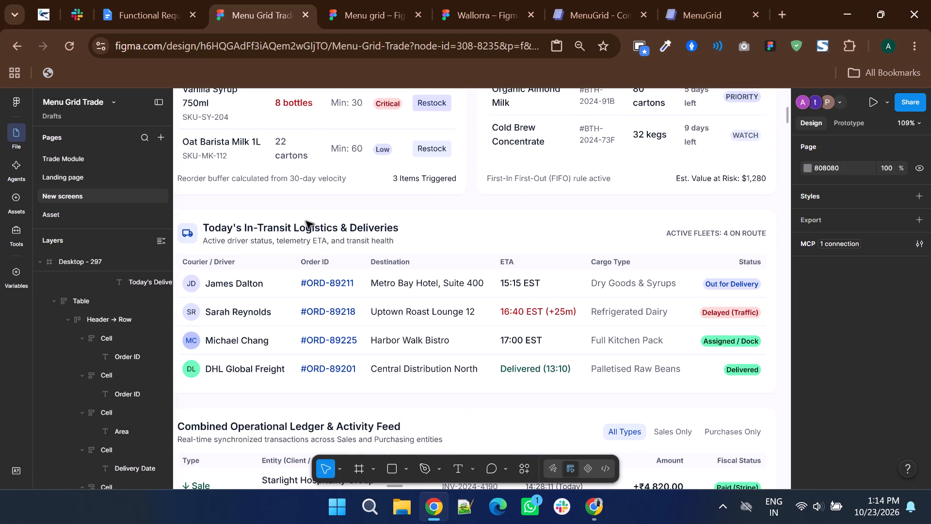
{"action": "scroll", "coordinate": [306, 221], "scroll_direction": "down", "scroll_amount": 1, "text": "ctrl"}
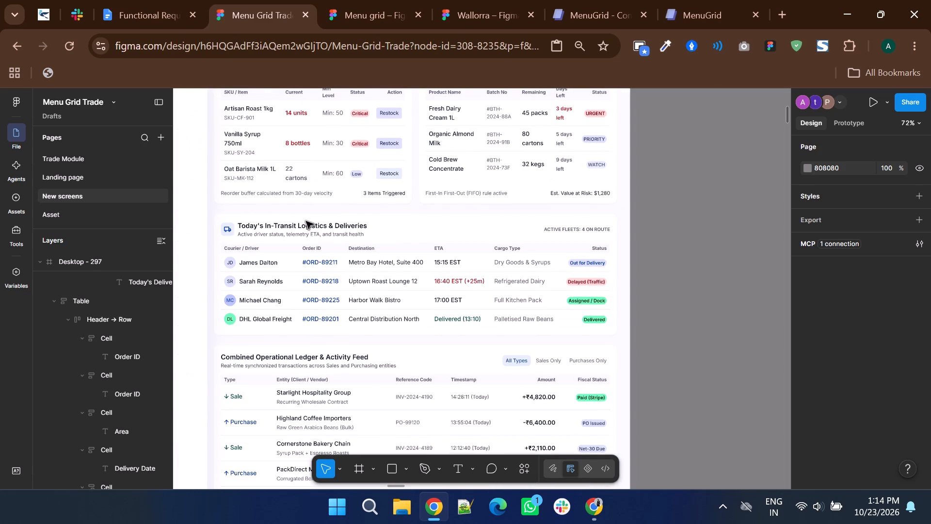
{"action": "scroll", "coordinate": [306, 221], "scroll_direction": "up", "scroll_amount": 1}
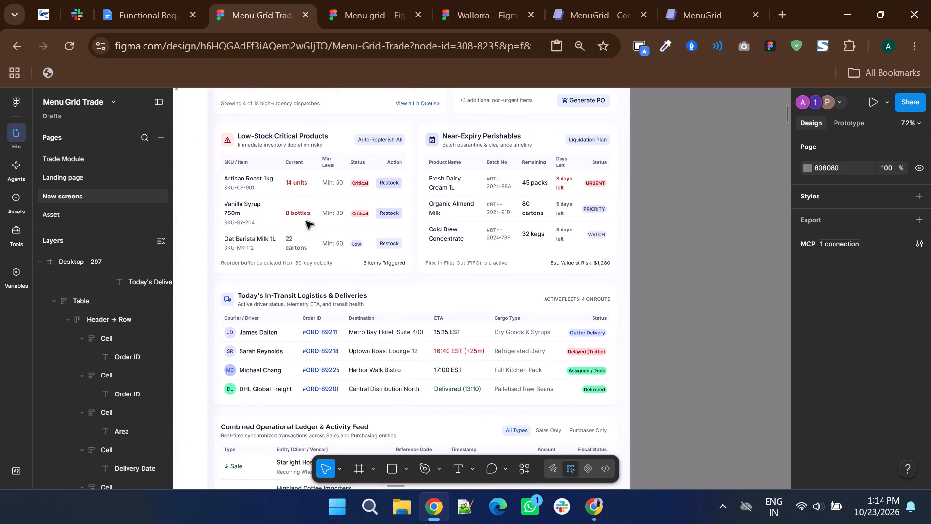
{"action": "scroll", "coordinate": [306, 221], "scroll_direction": "up", "scroll_amount": 2}
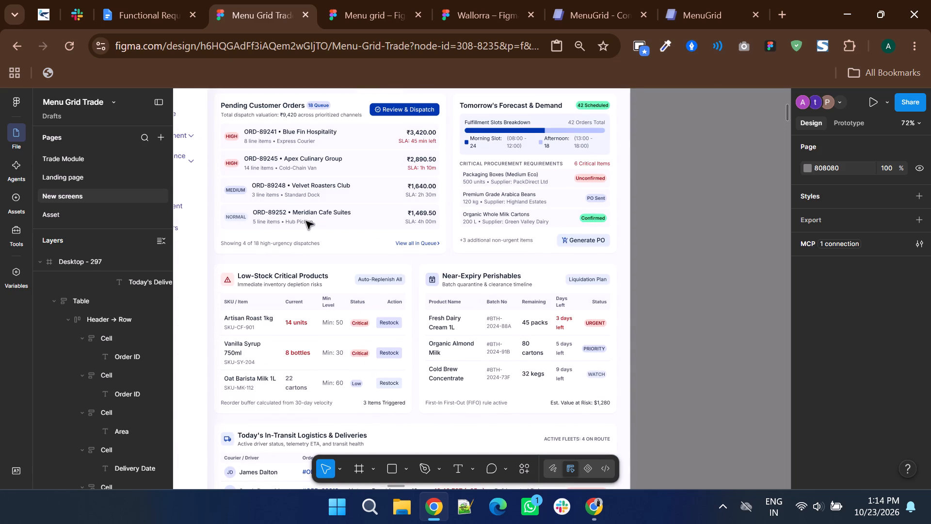
{"action": "scroll", "coordinate": [306, 221], "scroll_direction": "down", "scroll_amount": 3, "text": "ctrl"}
{"action": "scroll", "coordinate": [306, 221], "scroll_direction": "down", "scroll_amount": 2, "text": "shift"}
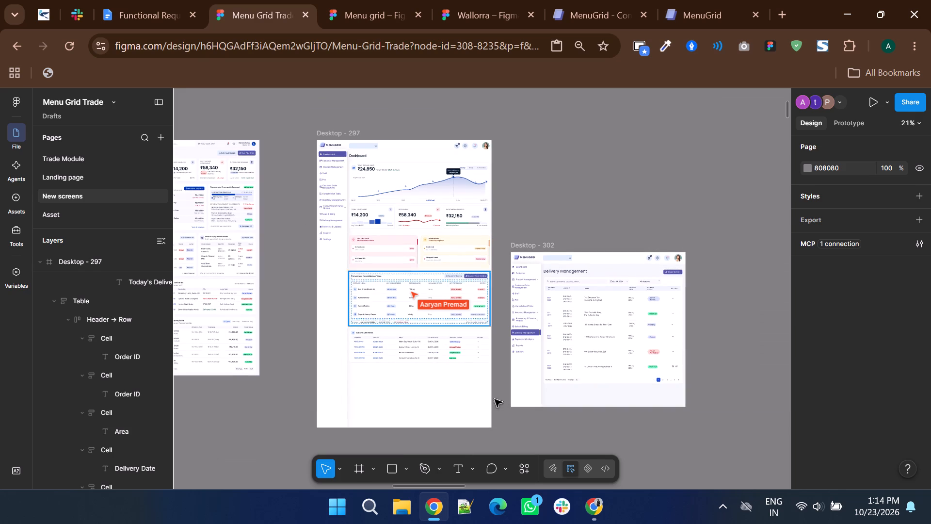
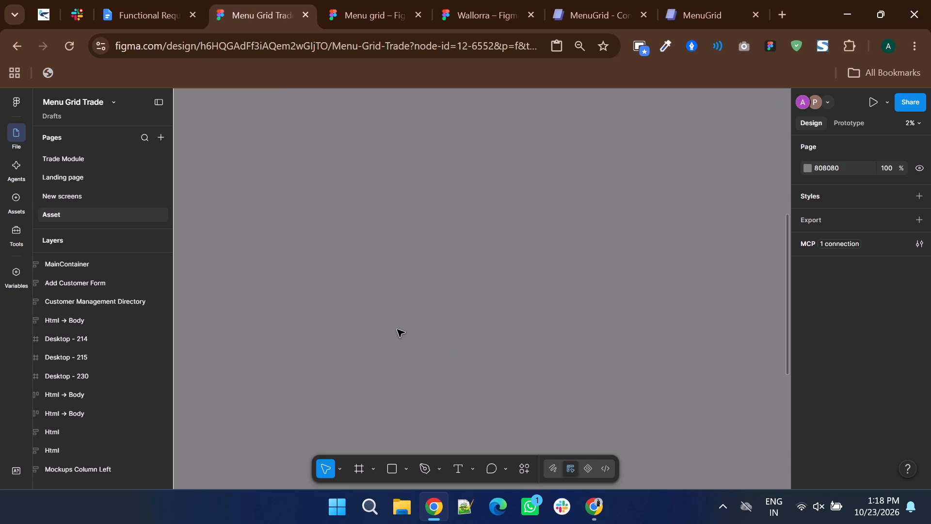
{"action": "scroll", "coordinate": [397, 329], "scroll_direction": "up", "scroll_amount": 9, "text": "shift"}
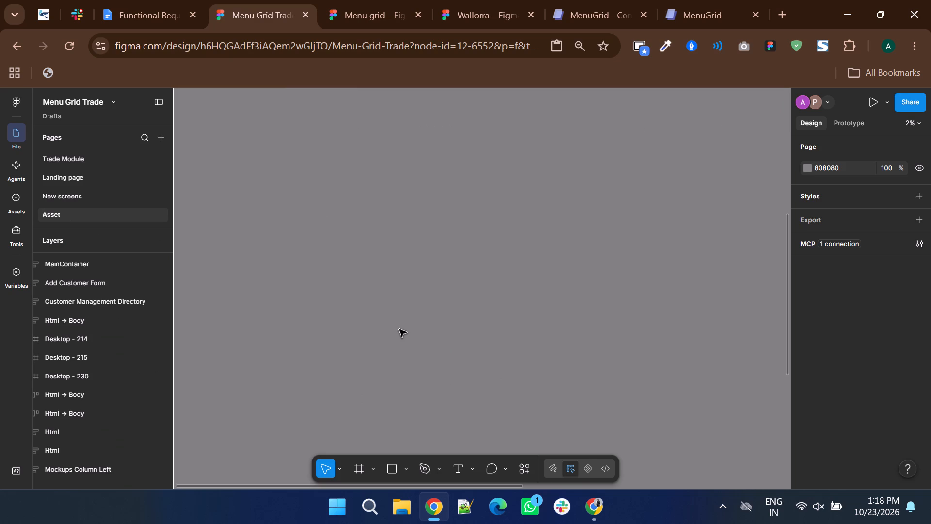
{"action": "scroll", "coordinate": [399, 329], "scroll_direction": "up", "scroll_amount": 12, "text": "shift"}
{"action": "scroll", "coordinate": [399, 329], "scroll_direction": "up", "scroll_amount": 18, "text": "shift"}
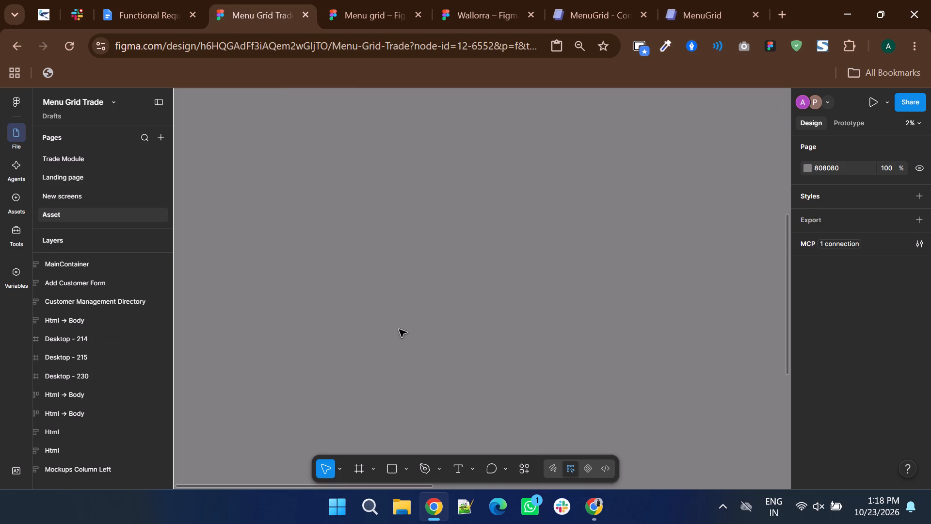
{"action": "scroll", "coordinate": [399, 329], "scroll_direction": "up", "scroll_amount": 7, "text": "shift"}
{"action": "scroll", "coordinate": [399, 329], "scroll_direction": "up", "scroll_amount": 20}
{"action": "scroll", "coordinate": [399, 329], "scroll_direction": "up", "scroll_amount": 10}
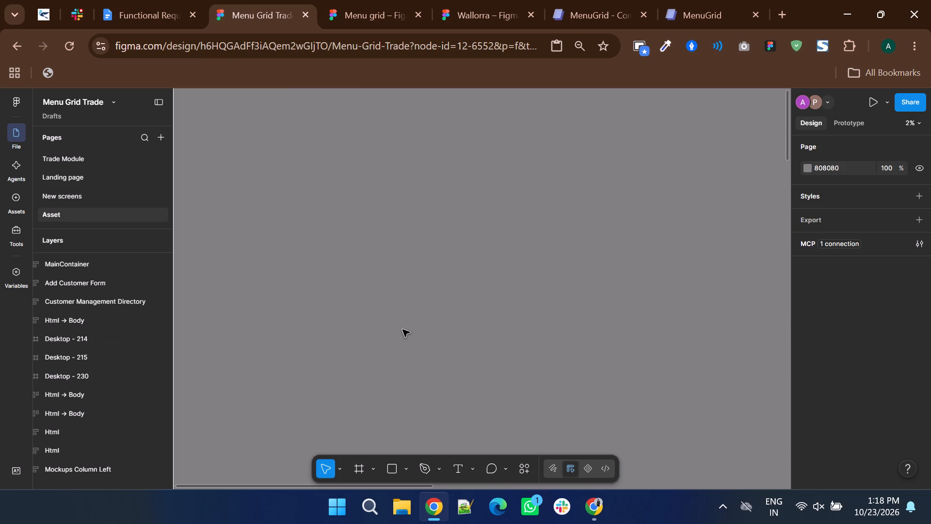
{"action": "scroll", "coordinate": [402, 329], "scroll_direction": "up", "scroll_amount": 6}
{"action": "scroll", "coordinate": [402, 329], "scroll_direction": "down", "scroll_amount": 20, "text": "shift"}
{"action": "scroll", "coordinate": [402, 329], "scroll_direction": "down", "scroll_amount": 6, "text": "shift"}
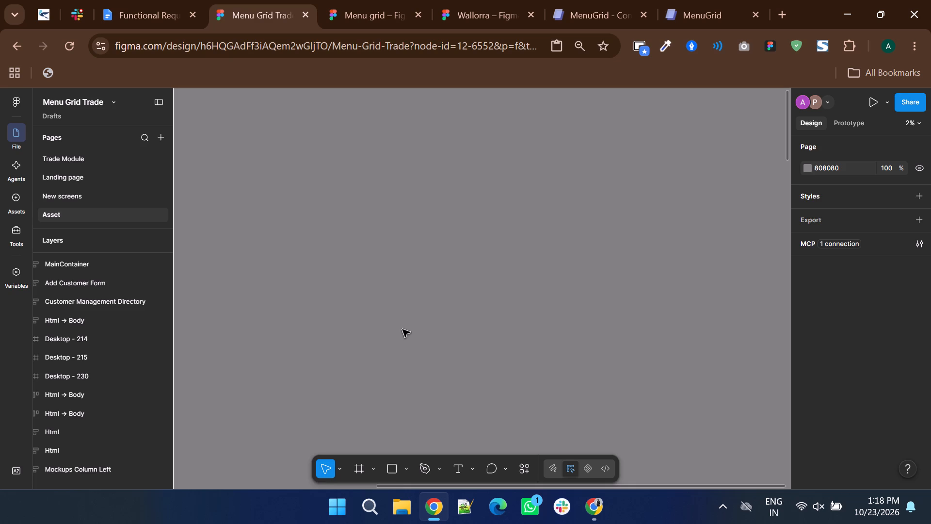
{"action": "scroll", "coordinate": [402, 329], "scroll_direction": "down", "scroll_amount": 20, "text": "shift"}
{"action": "scroll", "coordinate": [402, 329], "scroll_direction": "down", "scroll_amount": 11, "text": "shift"}
{"action": "scroll", "coordinate": [402, 329], "scroll_direction": "down", "scroll_amount": 2, "text": "ctrl"}
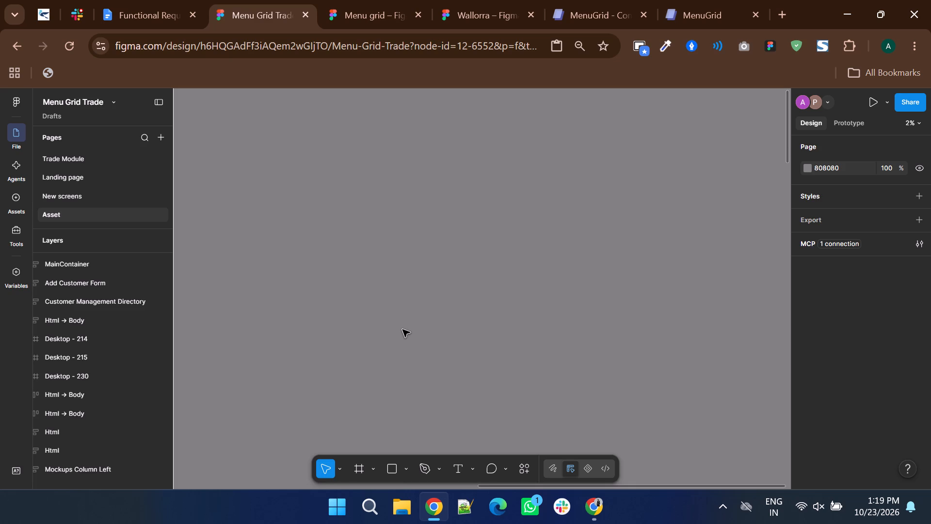
{"action": "scroll", "coordinate": [402, 329], "scroll_direction": "down", "scroll_amount": 20, "text": "ctrl"}
{"action": "scroll", "coordinate": [402, 329], "scroll_direction": "down", "scroll_amount": 6, "text": "ctrl"}
{"action": "scroll", "coordinate": [402, 329], "scroll_direction": "up", "scroll_amount": 1, "text": "ctrl"}
{"action": "scroll", "coordinate": [402, 329], "scroll_direction": "down", "scroll_amount": 8, "text": "ctrl"}
{"action": "scroll", "coordinate": [402, 329], "scroll_direction": "up", "scroll_amount": 5, "text": "ctrl"}
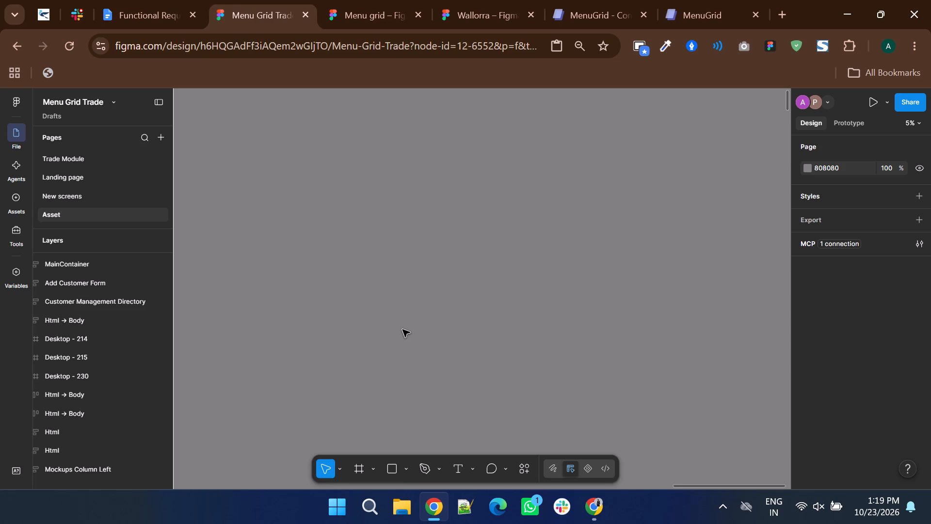
{"action": "scroll", "coordinate": [402, 329], "scroll_direction": "up", "scroll_amount": 20, "text": "ctrl"}
{"action": "scroll", "coordinate": [402, 329], "scroll_direction": "up", "scroll_amount": 1, "text": "ctrl"}
{"action": "scroll", "coordinate": [80, 360], "scroll_direction": "down", "scroll_amount": 1}
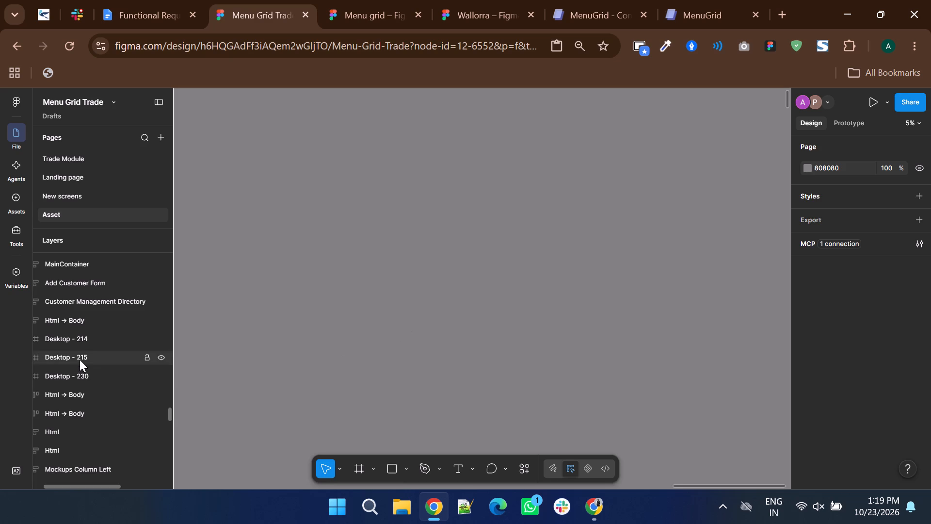
{"action": "scroll", "coordinate": [80, 360], "scroll_direction": "down", "scroll_amount": 2}
{"action": "left_click", "coordinate": [54, 379]}
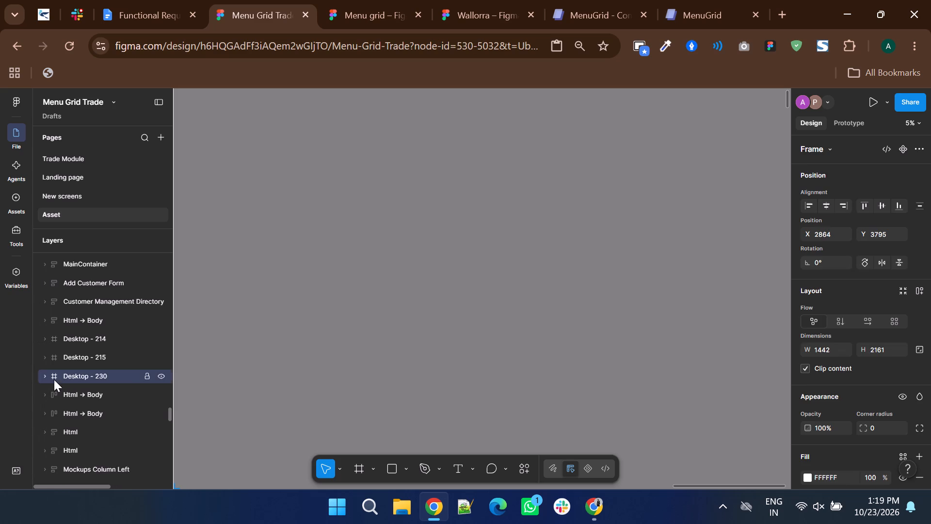
{"action": "scroll", "coordinate": [495, 306], "scroll_direction": "down", "scroll_amount": 11, "text": "ctrl"}
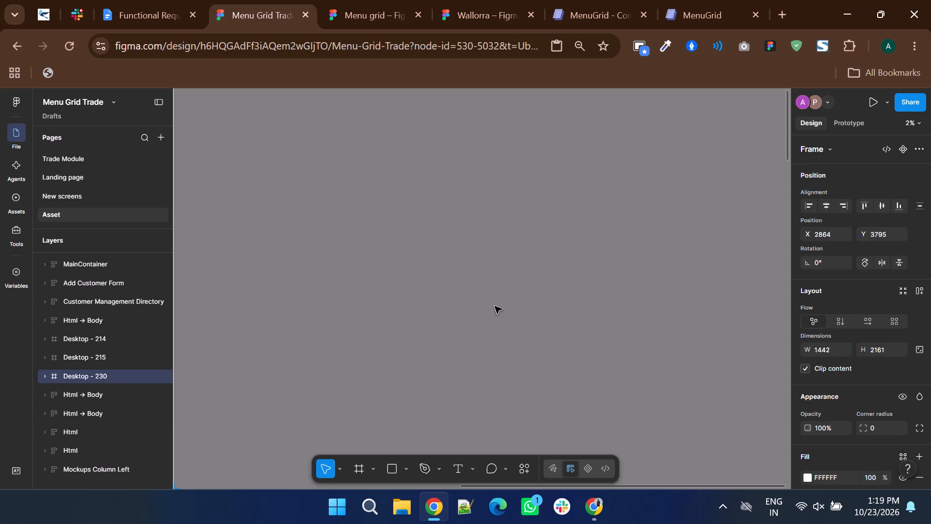
{"action": "scroll", "coordinate": [495, 306], "scroll_direction": "down", "scroll_amount": 3, "text": "ctrl"}
{"action": "scroll", "coordinate": [495, 306], "scroll_direction": "down", "scroll_amount": 5, "text": "shift"}
{"action": "scroll", "coordinate": [495, 306], "scroll_direction": "up", "scroll_amount": 10, "text": "shift"}
{"action": "scroll", "coordinate": [495, 306], "scroll_direction": "down", "scroll_amount": 5, "text": "ctrl"}
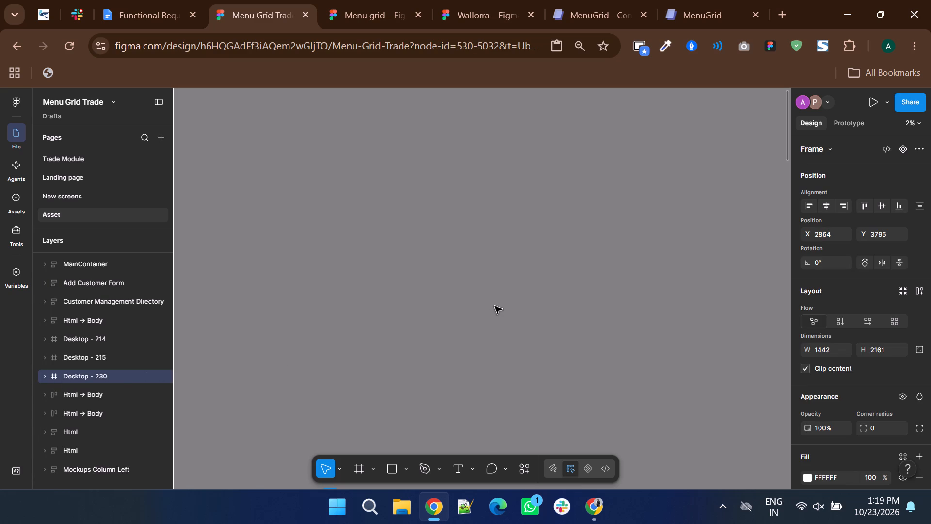
{"action": "scroll", "coordinate": [495, 306], "scroll_direction": "down", "scroll_amount": 11, "text": "ctrl"}
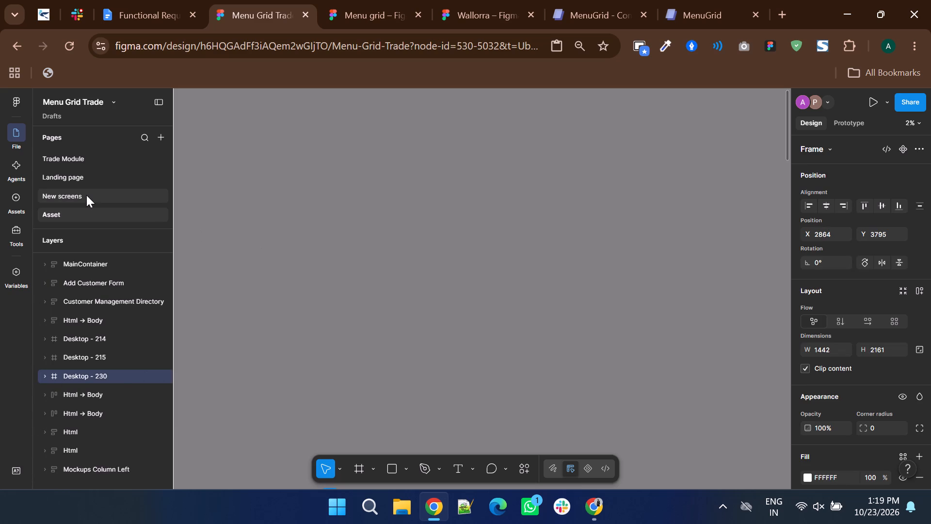
Leave the Asset page and open the Landing page of the Menu Grid Trade file.
{"action": "left_click", "coordinate": [86, 195]}
{"action": "left_click", "coordinate": [74, 185]}
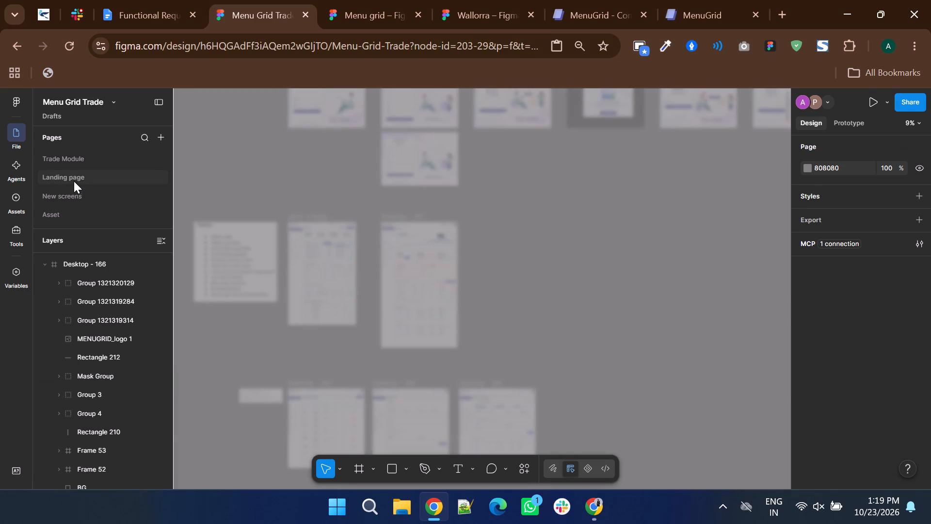
Open the Trade Module page and paste the copied Executive Operations Ledger design on the empty canvas below the POS screens.
{"action": "left_click", "coordinate": [79, 170]}
{"action": "left_click", "coordinate": [84, 169]}
{"action": "left_click", "coordinate": [84, 164]}
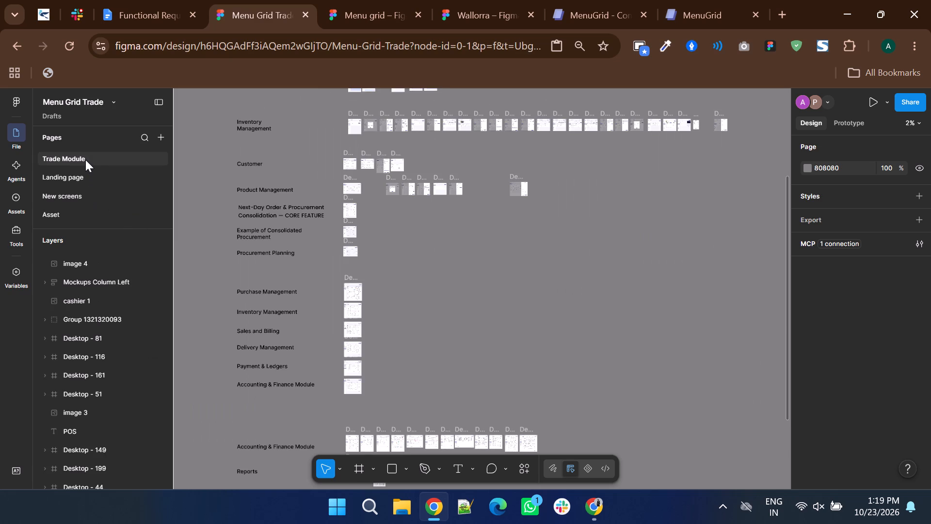
{"action": "scroll", "coordinate": [402, 292], "scroll_direction": "down", "scroll_amount": 5}
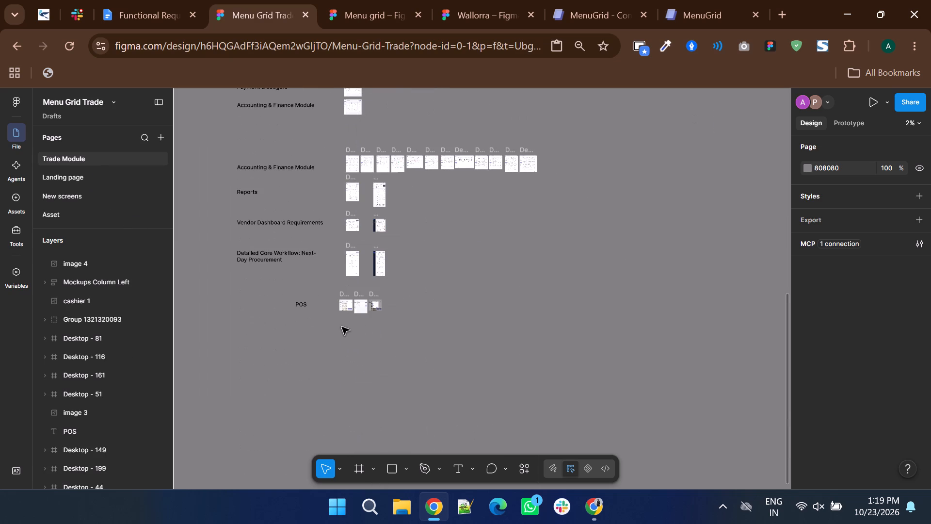
{"action": "left_click", "coordinate": [342, 327]}
{"action": "right_click", "coordinate": [342, 327]}
{"action": "left_click", "coordinate": [354, 330]}
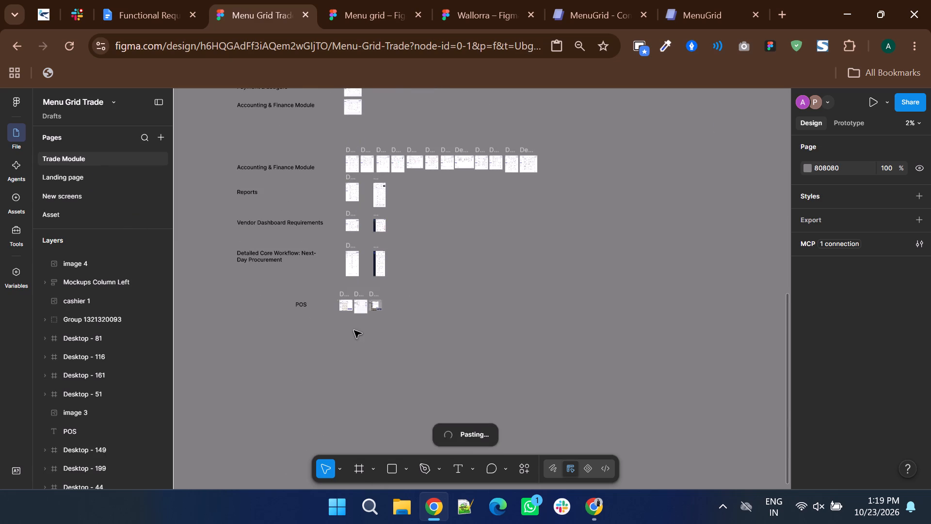
{"action": "left_click", "coordinate": [413, 353]}
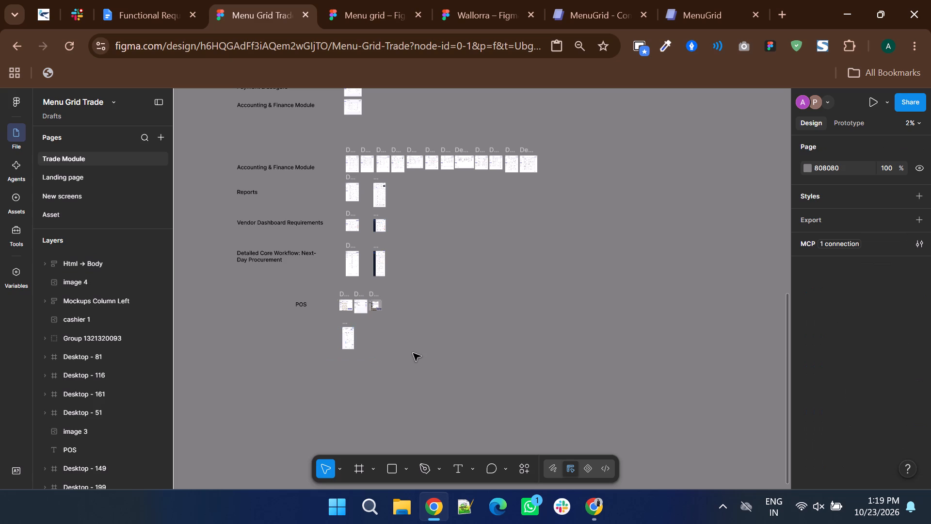
Switch to the Premad employee attendance page.
{"action": "left_click", "coordinate": [51, 11]}
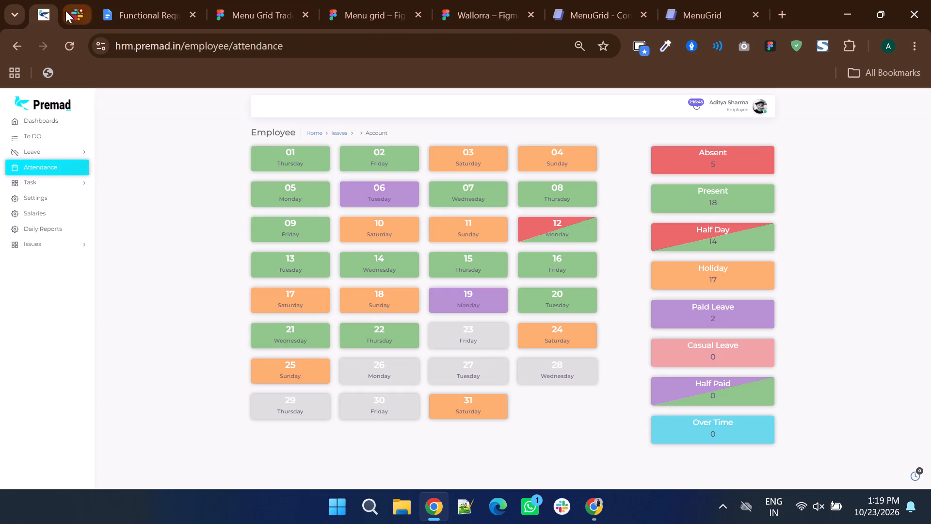
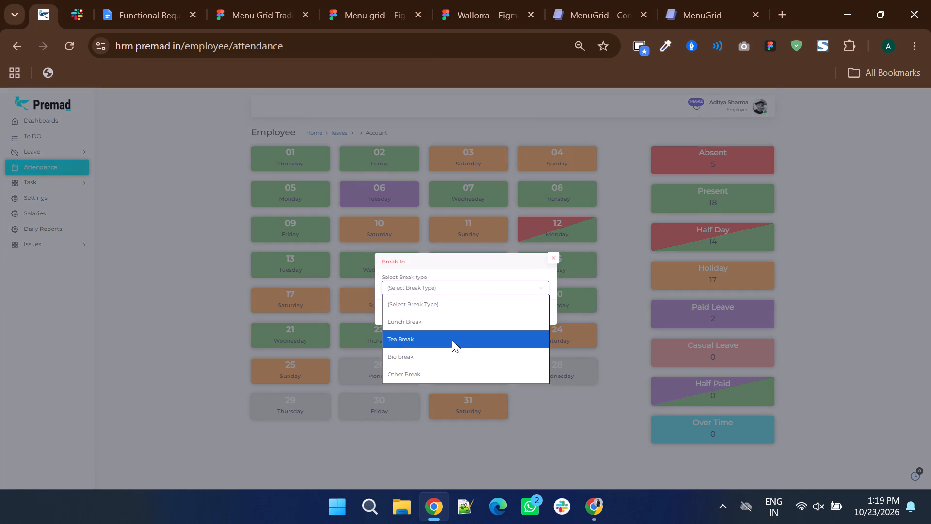
Set the break type to Lunch Break in the Premad attendance page's Break In form and submit the break.
{"action": "left_click", "coordinate": [453, 334]}
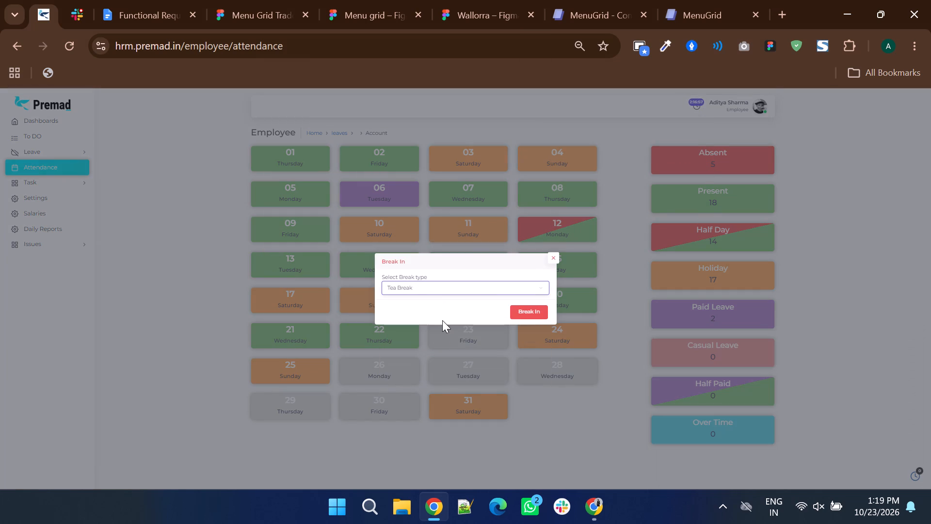
{"action": "left_click", "coordinate": [436, 293]}
{"action": "left_click", "coordinate": [419, 318]}
{"action": "left_click", "coordinate": [535, 307]}
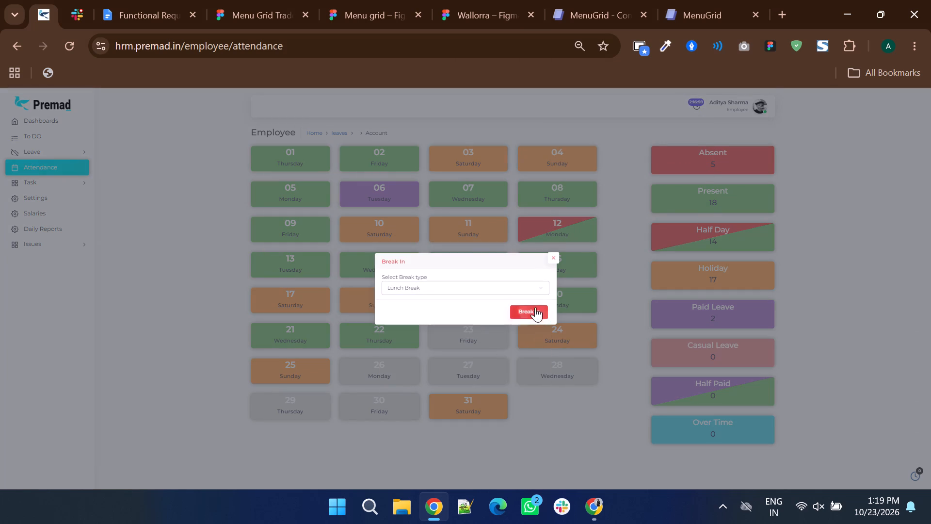